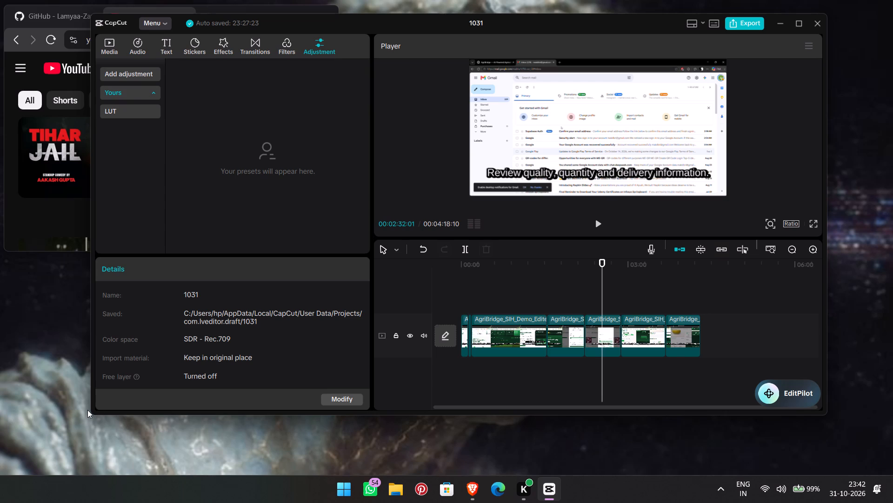
Reduce the height of the CapCut window slightly so it takes up less of the desktop.
{"action": "left_click", "coordinate": [92, 413]}
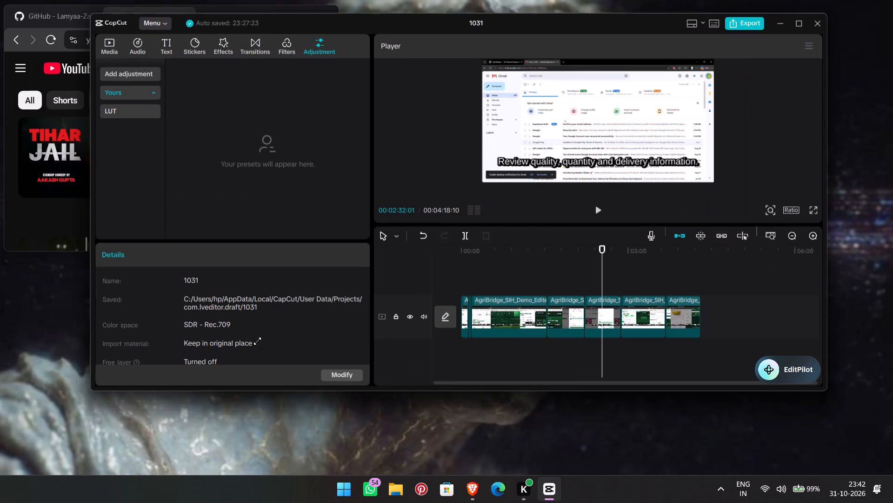
{"action": "left_click", "coordinate": [257, 341]}
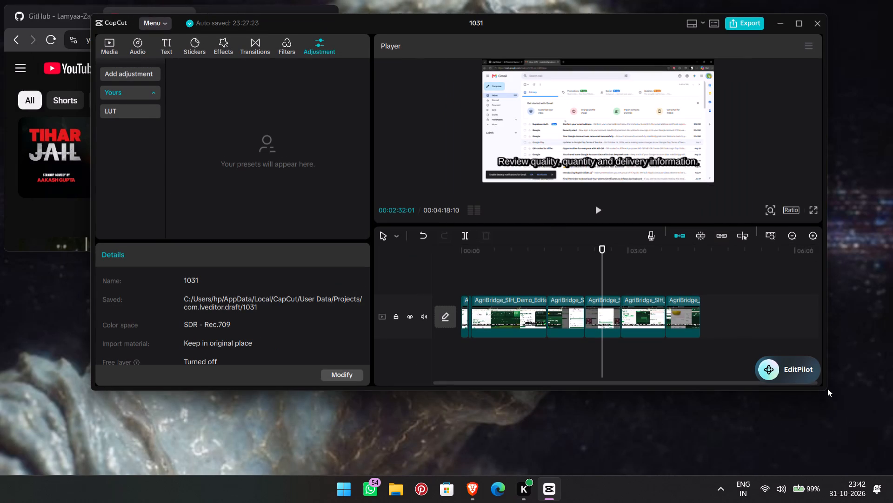
{"action": "left_click", "coordinate": [821, 413]}
{"action": "double_click", "coordinate": [500, 426]}
Switch to the Brave browser and play the "Tihar Jail" stand-up comedy video from the YouTube results.
{"action": "left_click", "coordinate": [33, 199]}
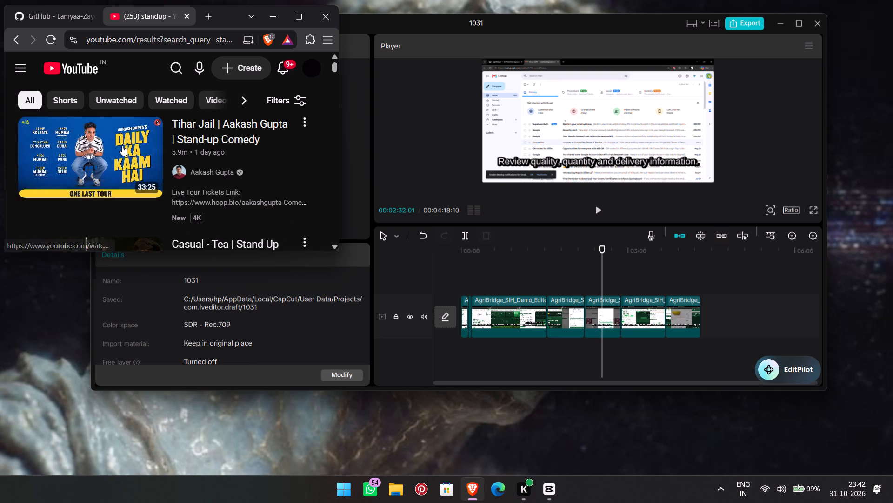
{"action": "left_click", "coordinate": [122, 145]}
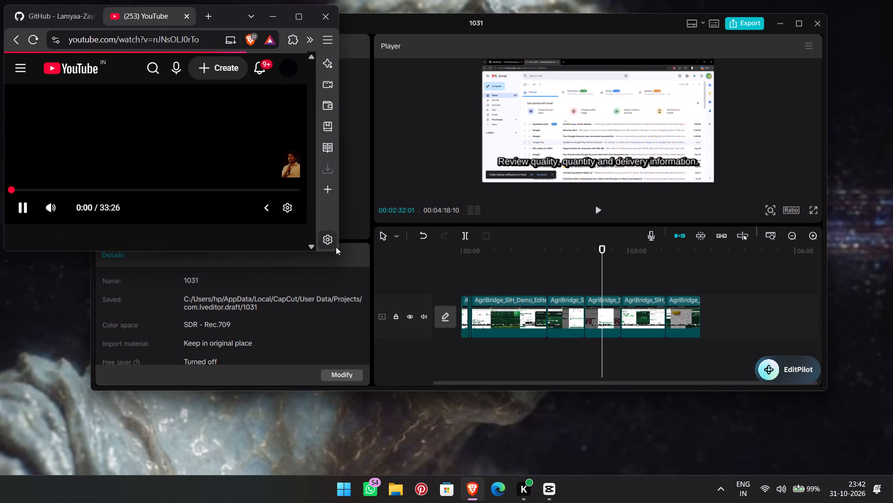
Shrink the browser window to a small size that still shows the playing video.
{"action": "left_click_drag", "start_coordinate": [336, 251], "coordinate": [170, 168]}
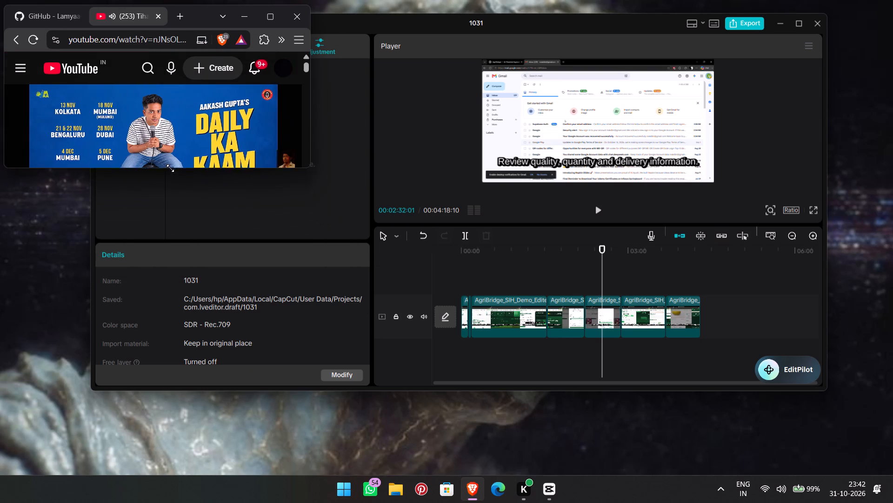
{"action": "left_click_drag", "start_coordinate": [170, 168], "coordinate": [82, 86]}
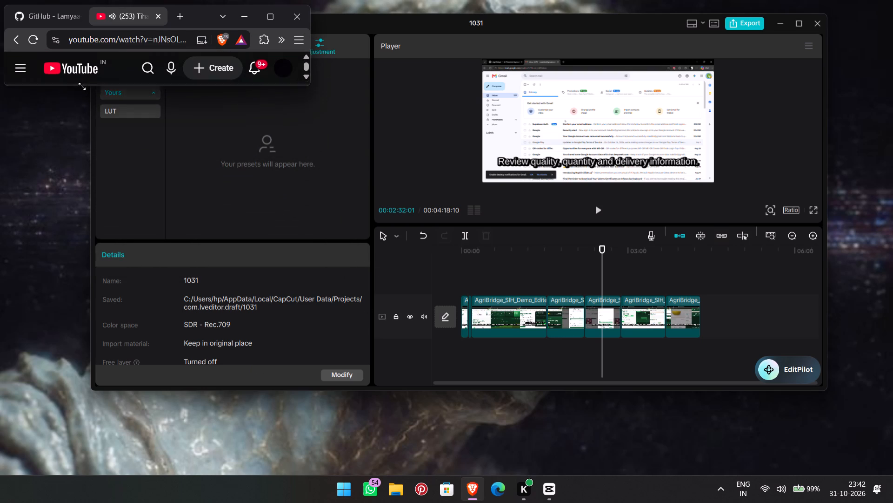
{"action": "left_click_drag", "start_coordinate": [82, 86], "coordinate": [78, 95]}
{"action": "left_click_drag", "start_coordinate": [78, 95], "coordinate": [60, 170]}
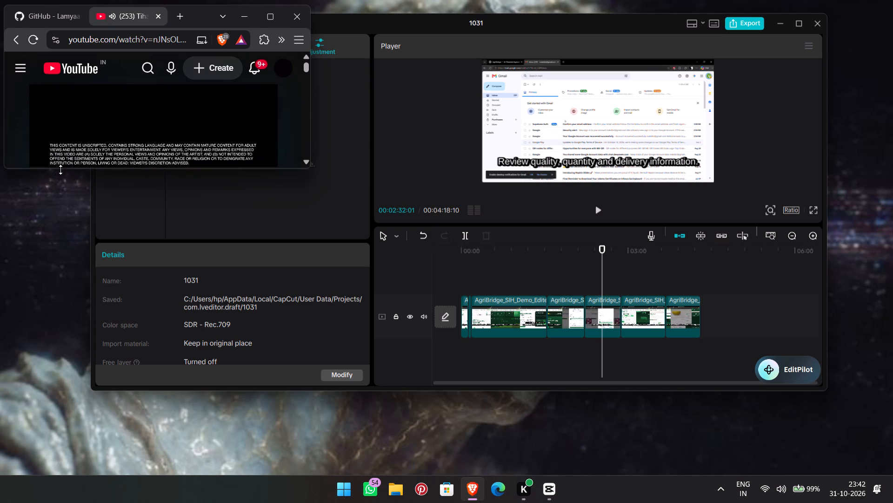
{"action": "left_click_drag", "start_coordinate": [60, 170], "coordinate": [55, 203]}
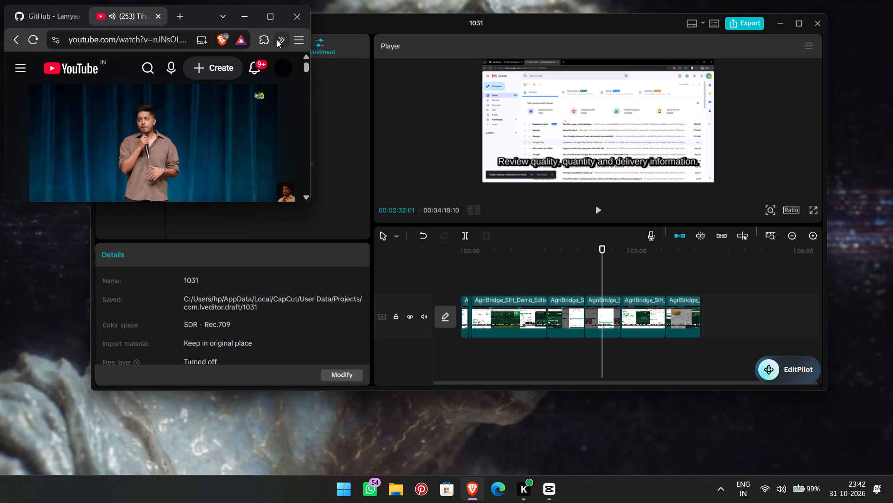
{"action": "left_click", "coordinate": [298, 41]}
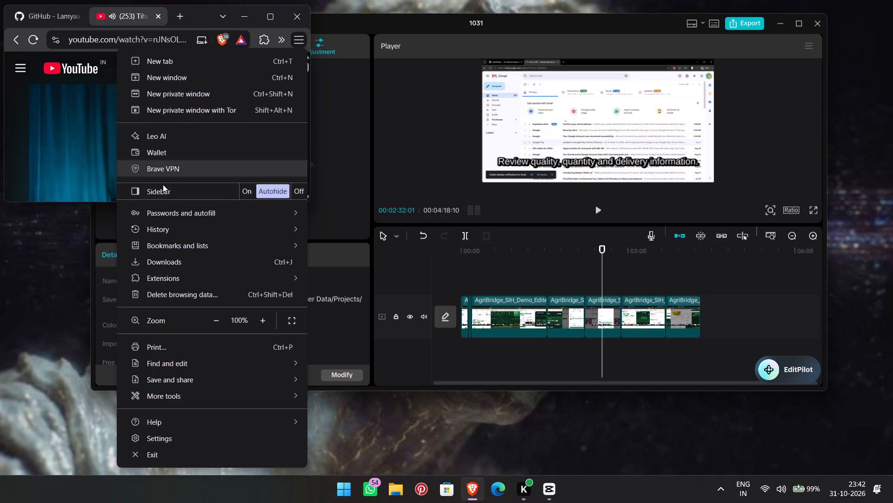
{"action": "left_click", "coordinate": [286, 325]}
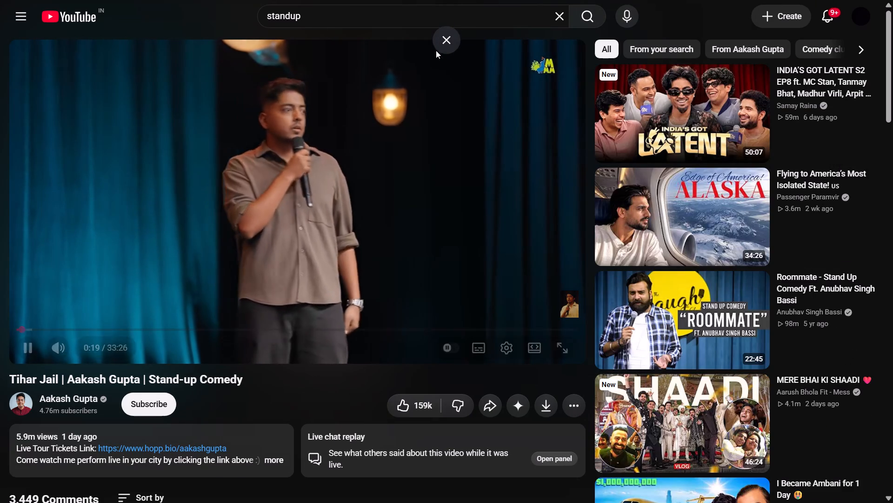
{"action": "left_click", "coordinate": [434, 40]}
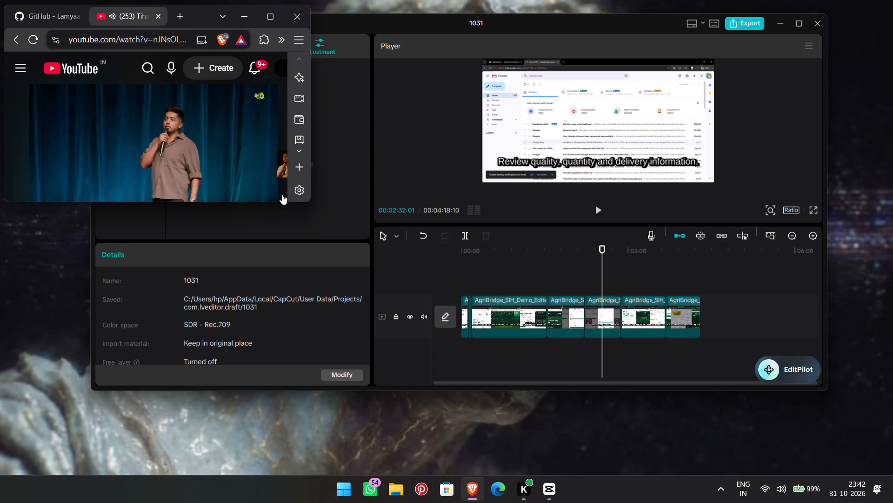
Narrow the browser window a little further.
{"action": "left_click_drag", "start_coordinate": [312, 200], "coordinate": [205, 186]}
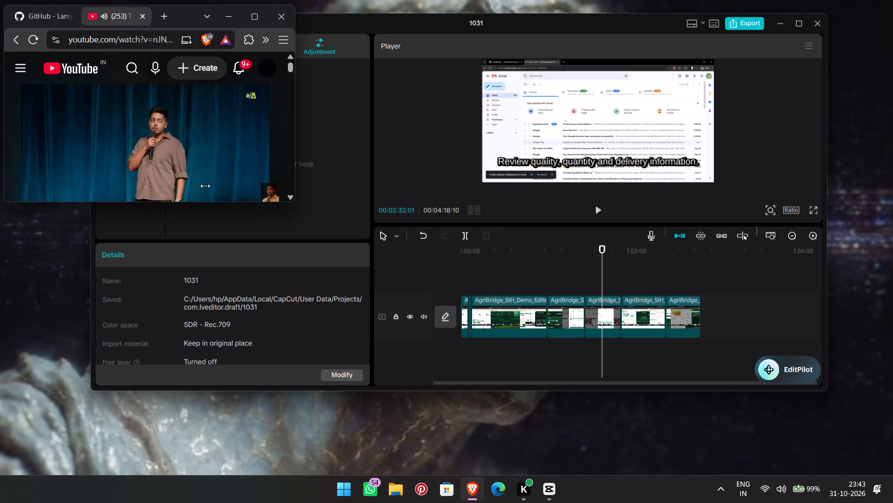
{"action": "left_click_drag", "start_coordinate": [205, 186], "coordinate": [205, 185]}
Switch to CapCut, move its window partly off the browser video, and try to make it smaller.
{"action": "left_click", "coordinate": [438, 273]}
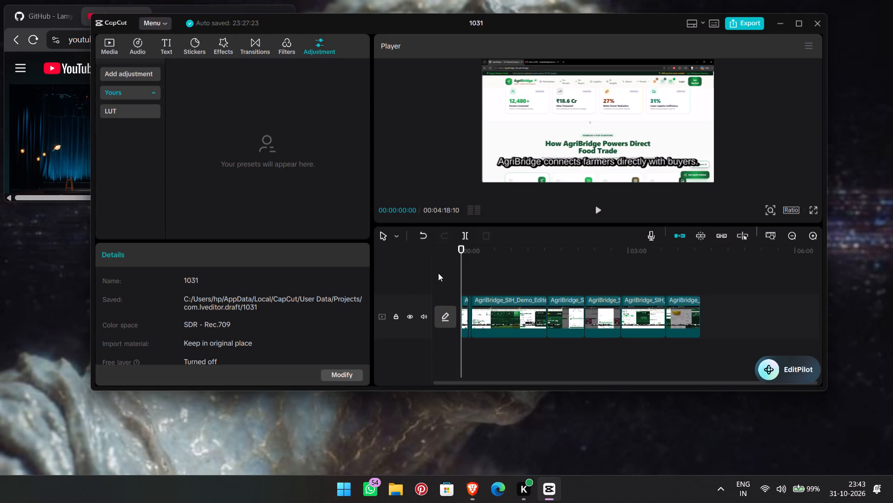
{"action": "left_click_drag", "start_coordinate": [464, 21], "coordinate": [549, 95]}
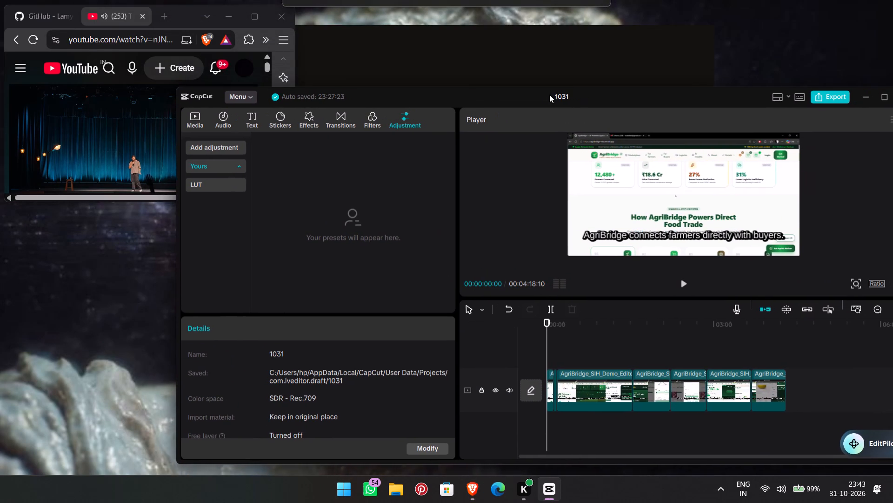
{"action": "left_click_drag", "start_coordinate": [549, 95], "coordinate": [534, 62]}
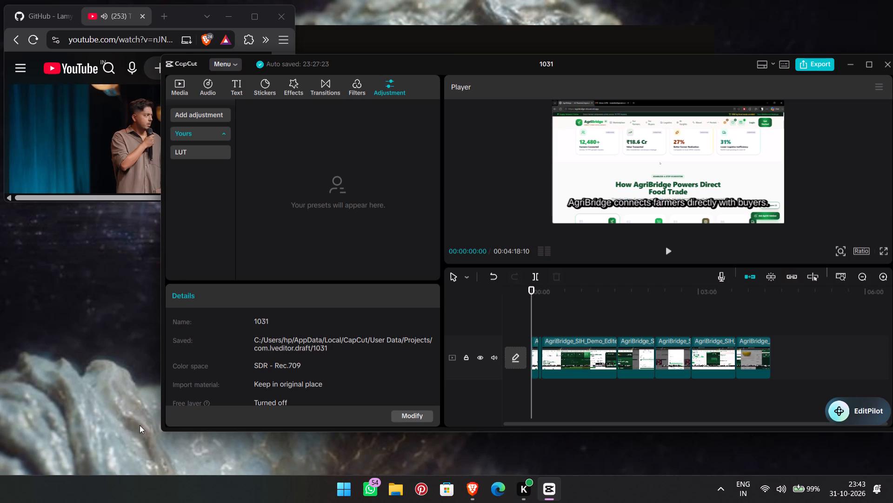
{"action": "left_click_drag", "start_coordinate": [162, 431], "coordinate": [237, 362]}
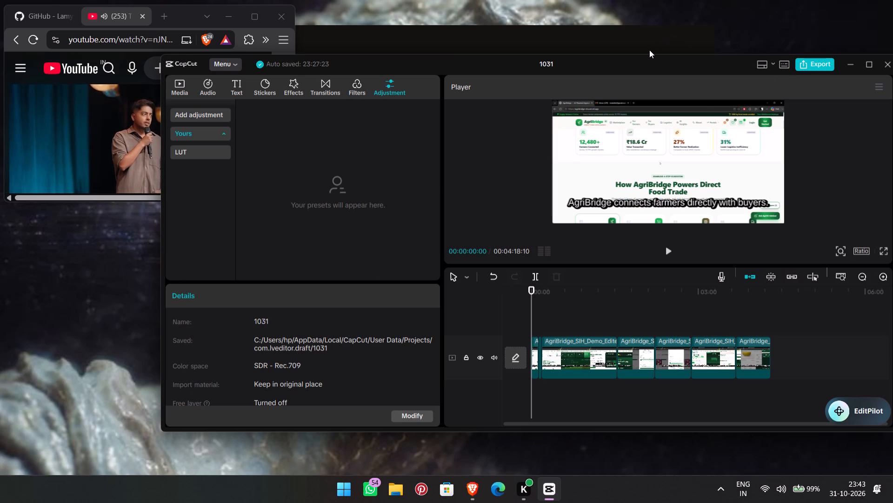
Reposition the CapCut window in the upper-right area of the desktop, keeping it fully on screen without snapping it.
{"action": "left_click_drag", "start_coordinate": [640, 57], "coordinate": [646, 20]}
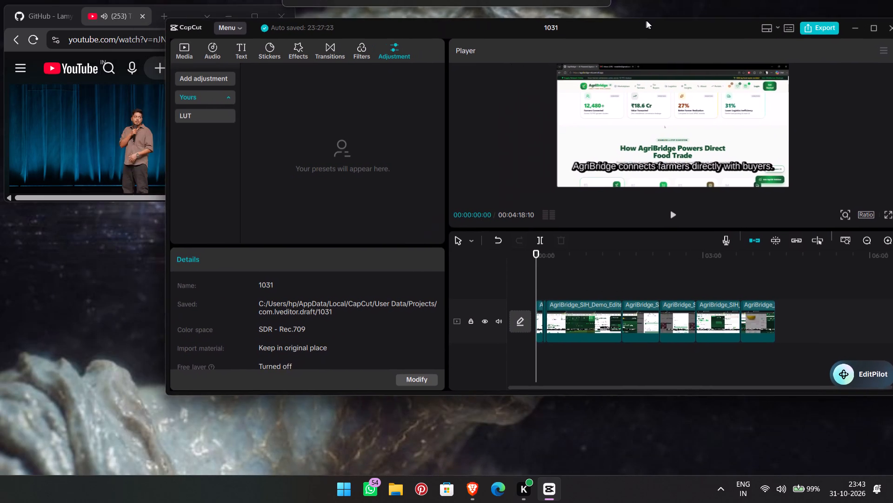
{"action": "left_click_drag", "start_coordinate": [646, 20], "coordinate": [654, 32]}
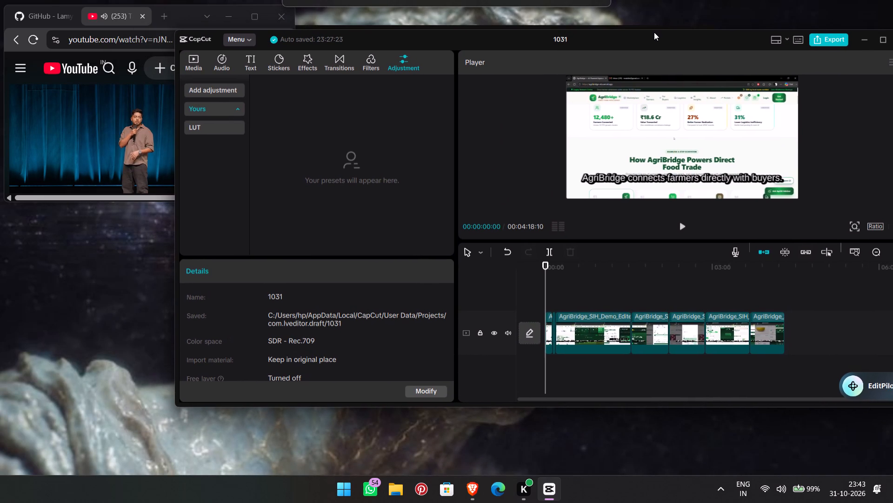
{"action": "left_click_drag", "start_coordinate": [654, 32], "coordinate": [559, 9]}
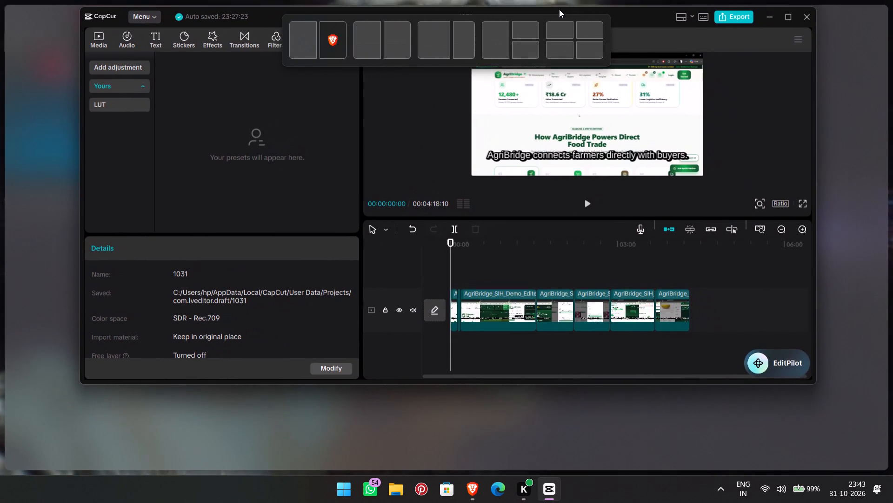
{"action": "left_click_drag", "start_coordinate": [559, 9], "coordinate": [598, 31]}
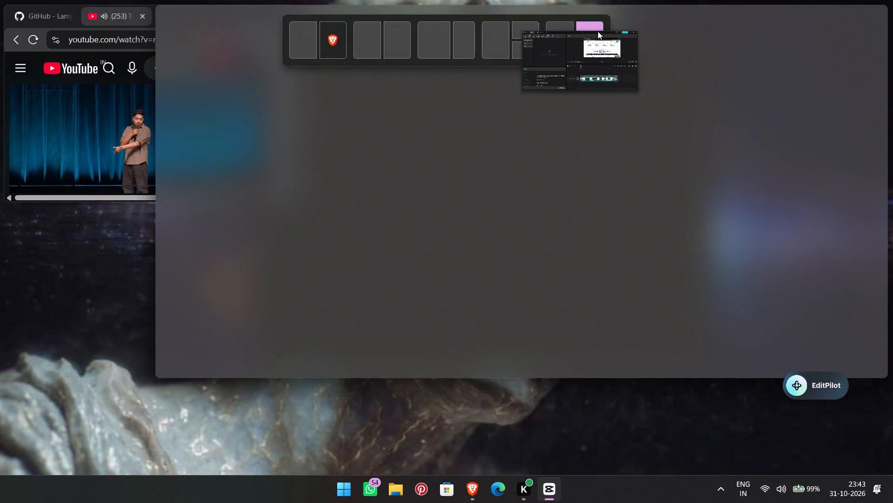
{"action": "left_click_drag", "start_coordinate": [598, 31], "coordinate": [568, 30]}
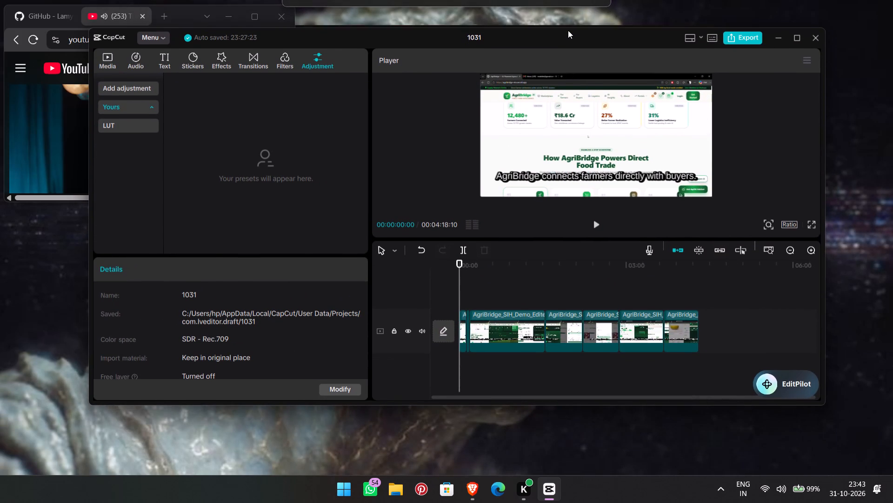
{"action": "left_click_drag", "start_coordinate": [568, 30], "coordinate": [522, 37]}
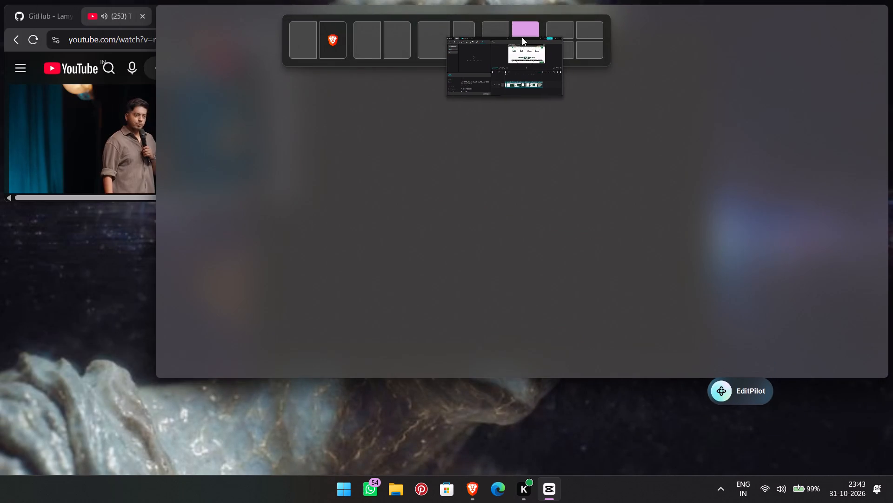
{"action": "left_click_drag", "start_coordinate": [522, 37], "coordinate": [413, 71]}
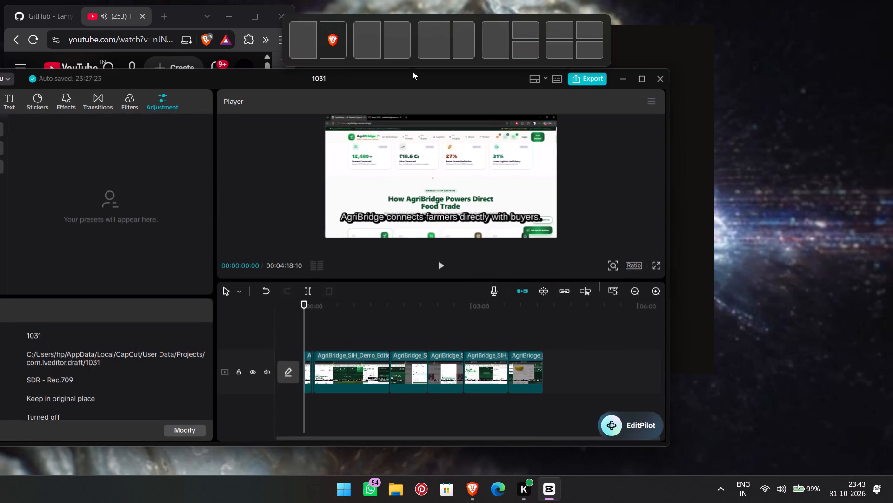
{"action": "left_click_drag", "start_coordinate": [413, 71], "coordinate": [486, 100]}
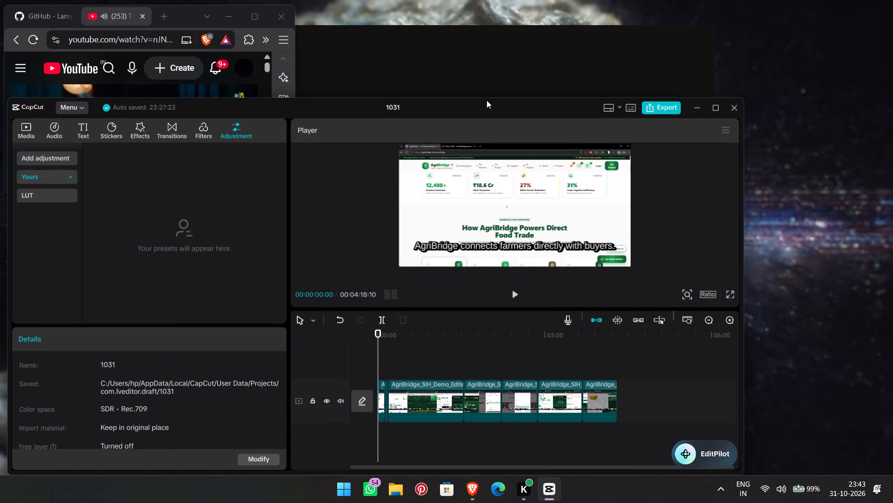
{"action": "left_click_drag", "start_coordinate": [437, 108], "coordinate": [471, 23]}
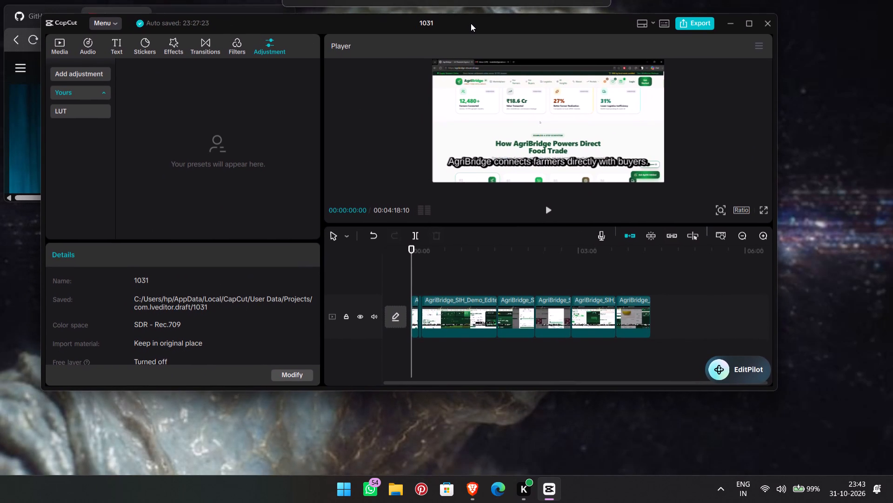
{"action": "left_click_drag", "start_coordinate": [471, 23], "coordinate": [617, 27]}
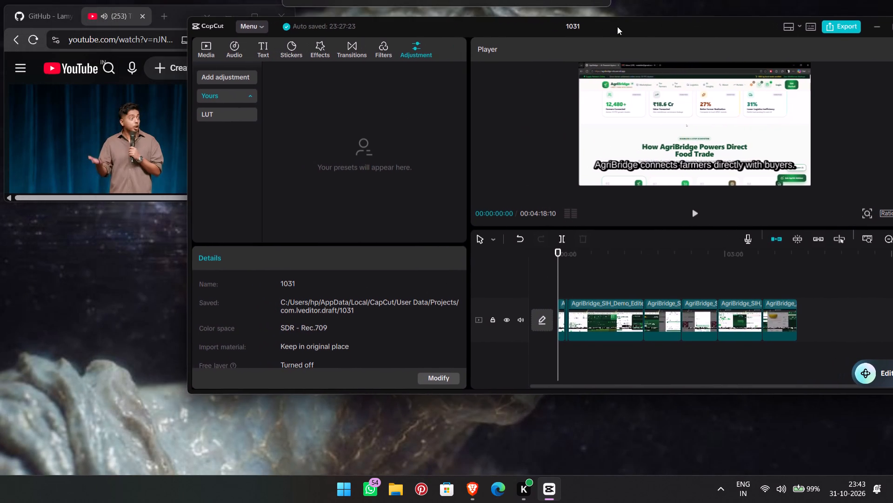
{"action": "left_click_drag", "start_coordinate": [617, 27], "coordinate": [576, 8]}
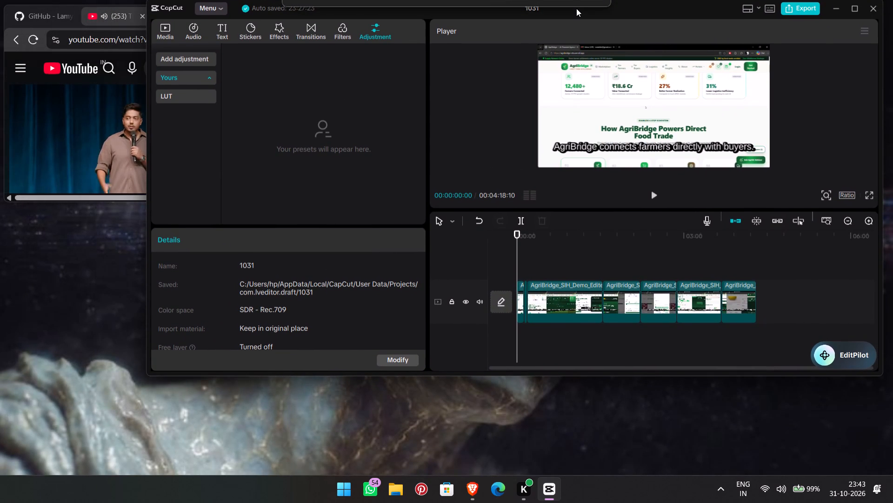
{"action": "left_click_drag", "start_coordinate": [576, 8], "coordinate": [586, 15]}
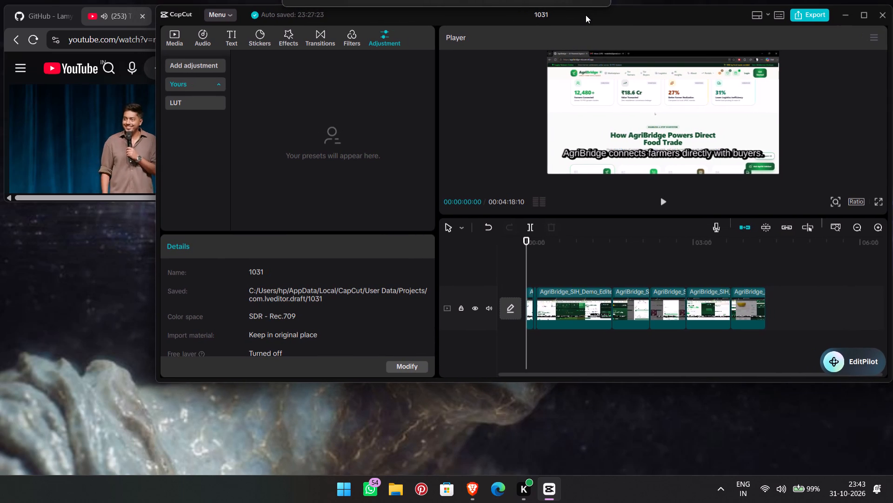
{"action": "left_click_drag", "start_coordinate": [586, 15], "coordinate": [584, 15]}
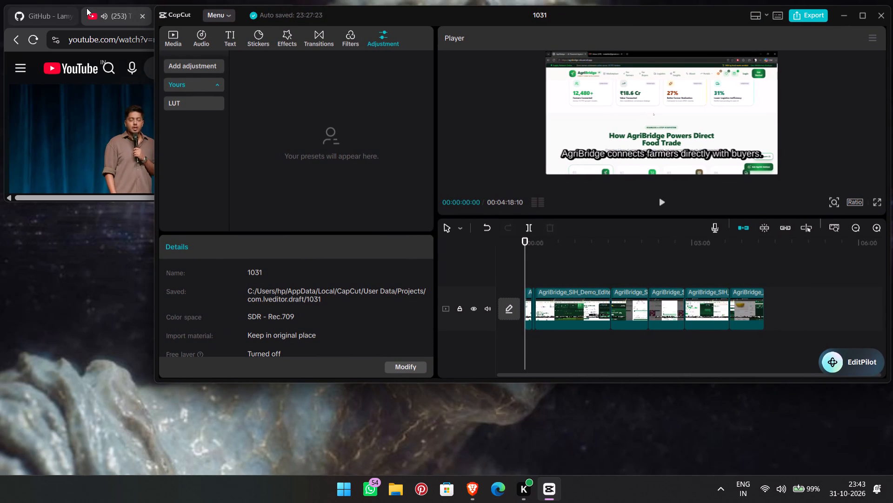
Switch to the browser's YouTube tab and move its window to the lower-left corner of the desktop.
{"action": "left_click_drag", "start_coordinate": [87, 8], "coordinate": [96, 27]}
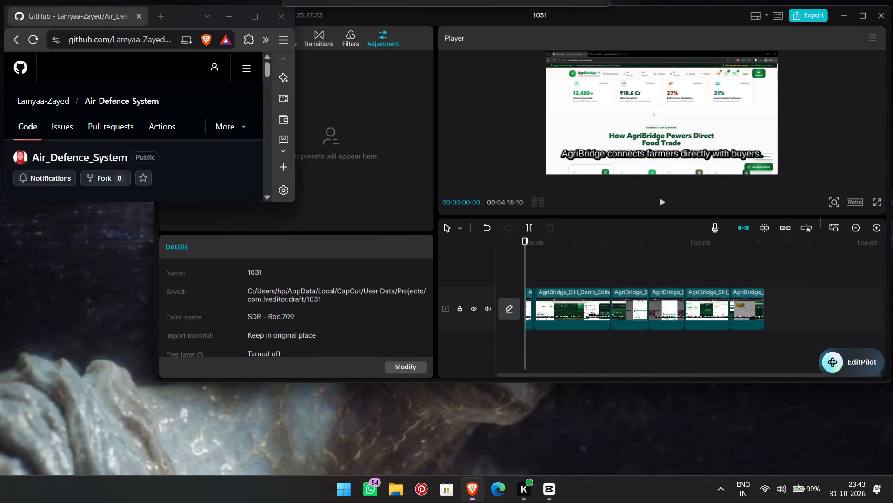
{"action": "left_click_drag", "start_coordinate": [96, 27], "coordinate": [99, 20]}
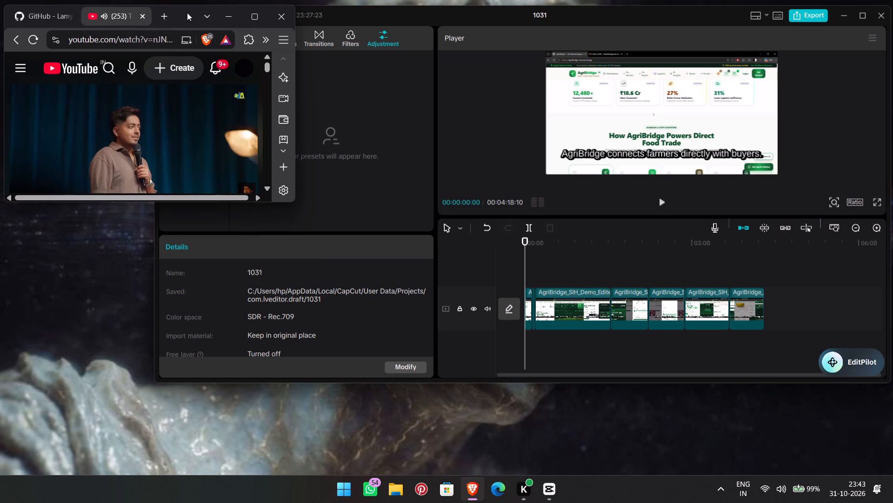
{"action": "left_click_drag", "start_coordinate": [187, 13], "coordinate": [186, 284]}
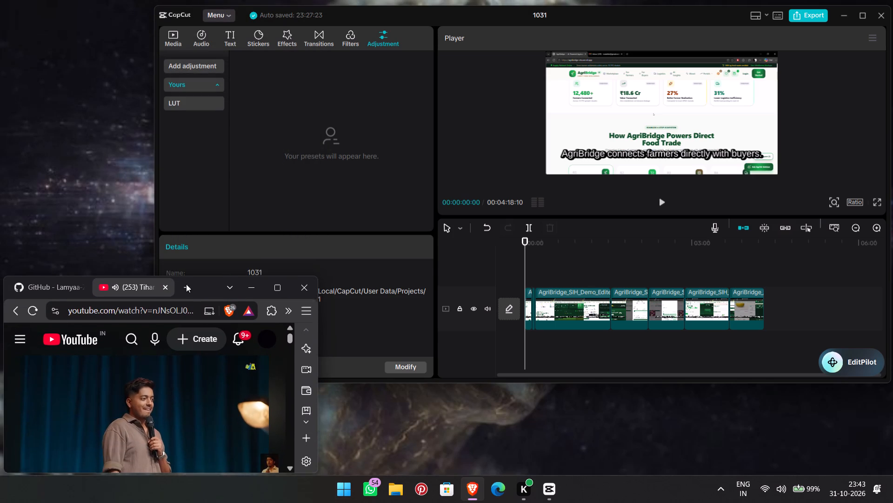
{"action": "left_click_drag", "start_coordinate": [186, 284], "coordinate": [169, 287]}
Switch to CapCut and widen its window to the desktop's left edge, keeping the space beneath it free.
{"action": "left_click", "coordinate": [171, 188]}
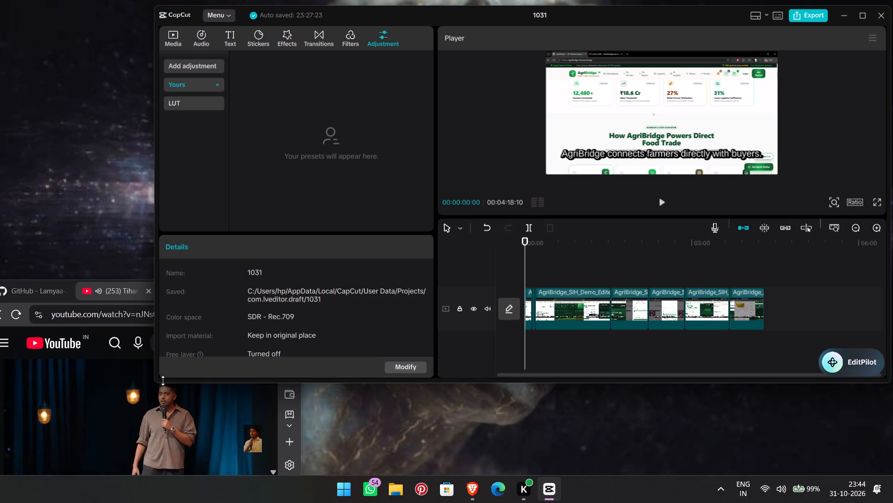
{"action": "left_click_drag", "start_coordinate": [159, 383], "coordinate": [150, 381]}
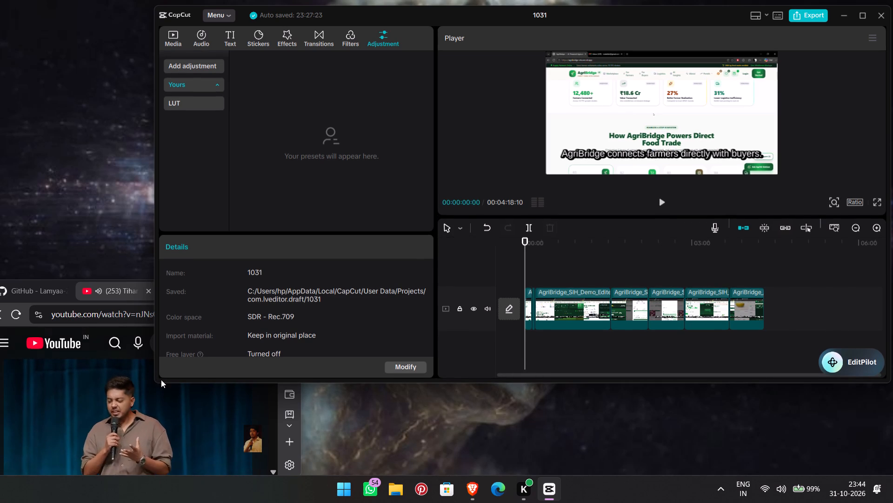
{"action": "left_click_drag", "start_coordinate": [161, 381], "coordinate": [161, 328]}
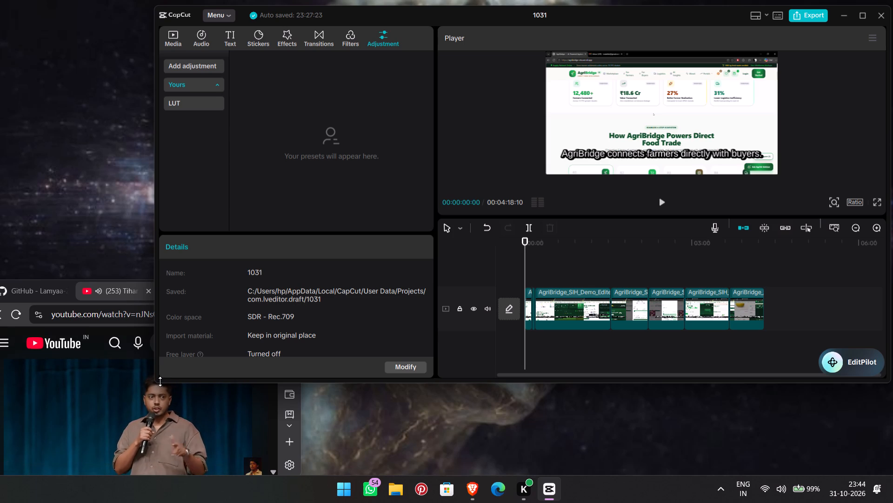
{"action": "left_click_drag", "start_coordinate": [156, 382], "coordinate": [156, 384]}
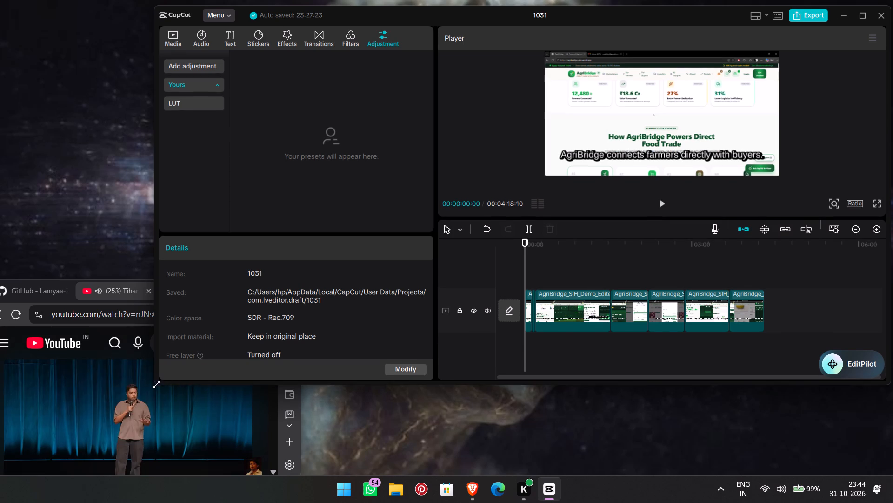
{"action": "left_click_drag", "start_coordinate": [156, 384], "coordinate": [0, 343]}
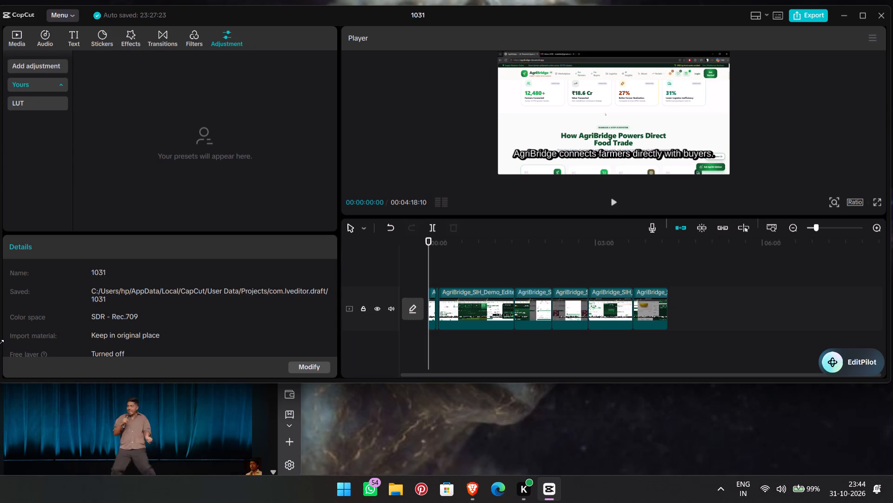
{"action": "left_click_drag", "start_coordinate": [0, 343], "coordinate": [0, 343]}
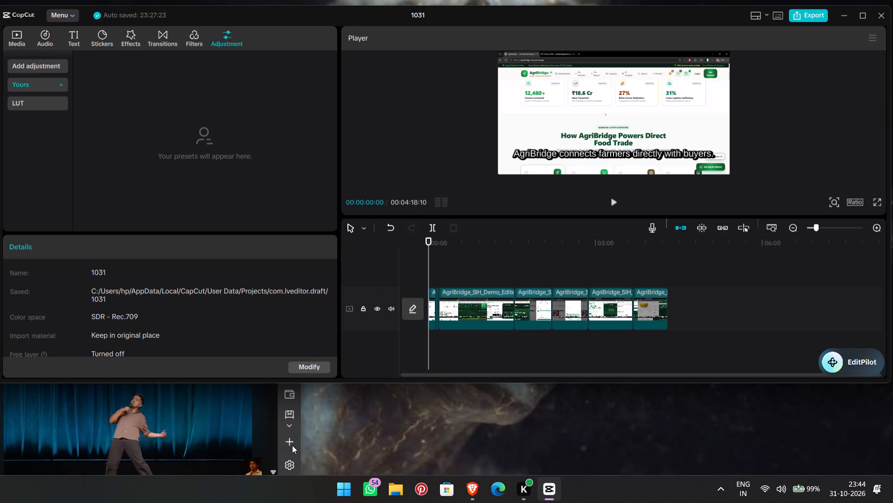
Bring the YouTube browser window forward, move it lower so its video shows beneath CapCut with playback continuing, and switch back to CapCut.
{"action": "left_click", "coordinate": [323, 410]}
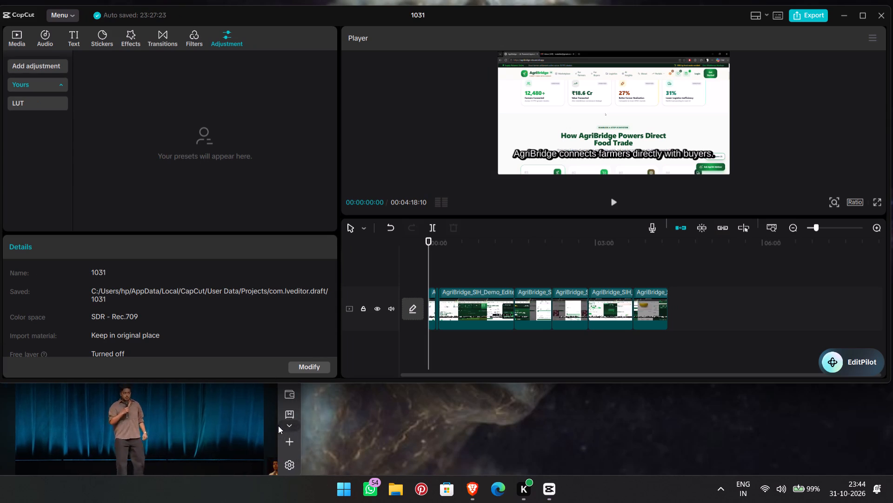
{"action": "left_click", "coordinate": [194, 439]}
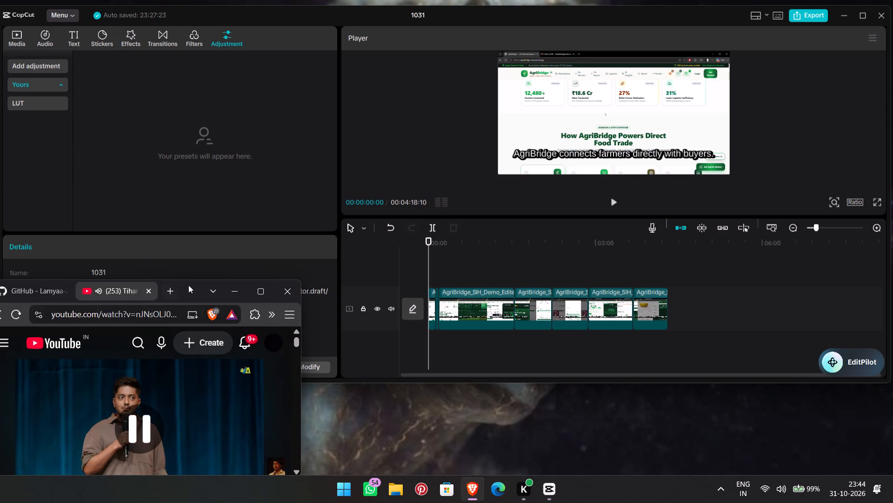
{"action": "left_click_drag", "start_coordinate": [188, 286], "coordinate": [203, 337]}
{"action": "left_click", "coordinate": [207, 455]}
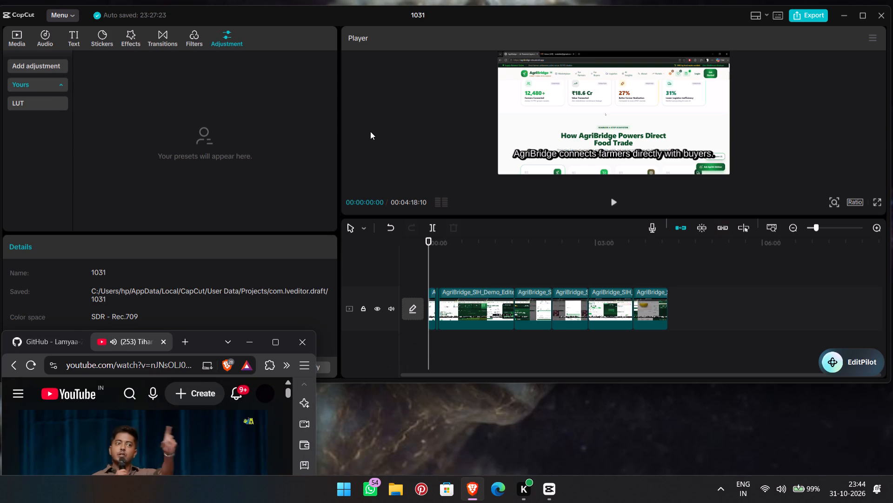
{"action": "left_click", "coordinate": [373, 129]}
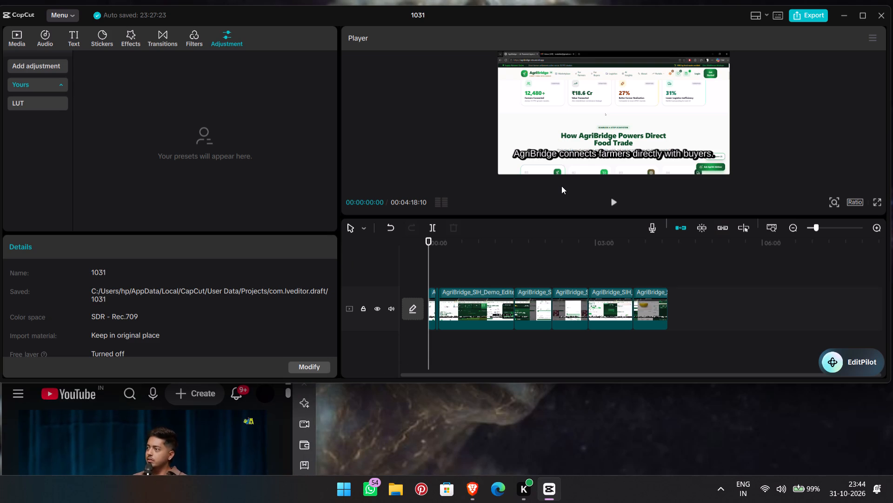
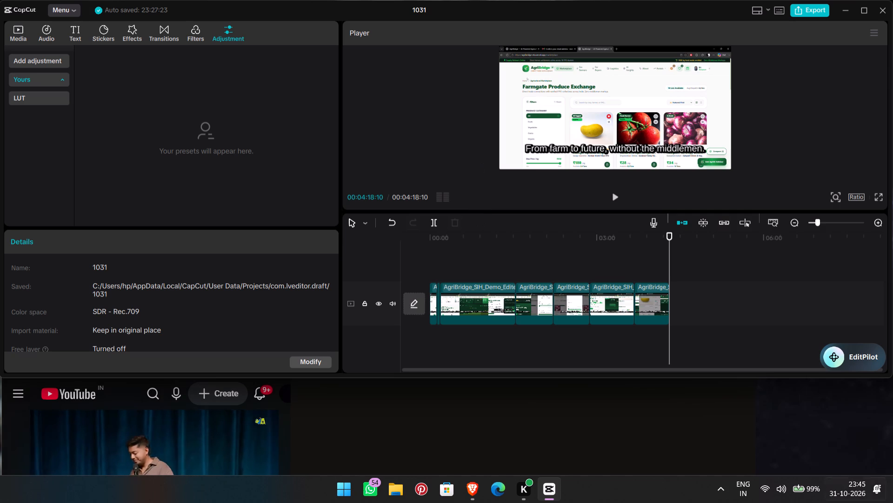
Split the long AgriBridge demo clip near the timeline's start at 00:00:51:17.
{"action": "left_click", "coordinate": [479, 294]}
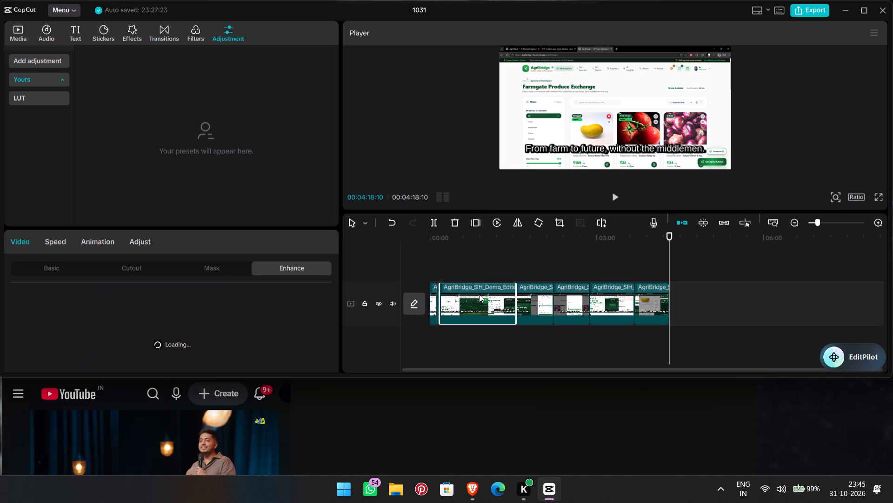
{"action": "left_click", "coordinate": [478, 253]}
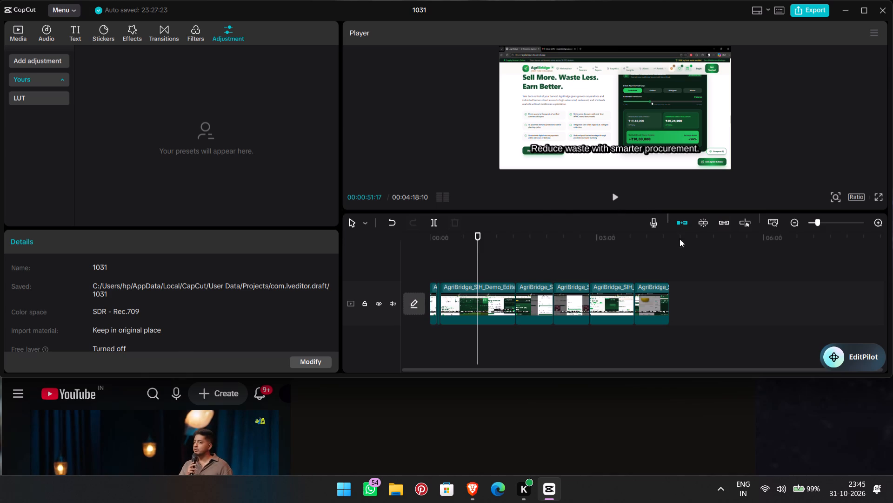
{"action": "left_click", "coordinate": [430, 223]}
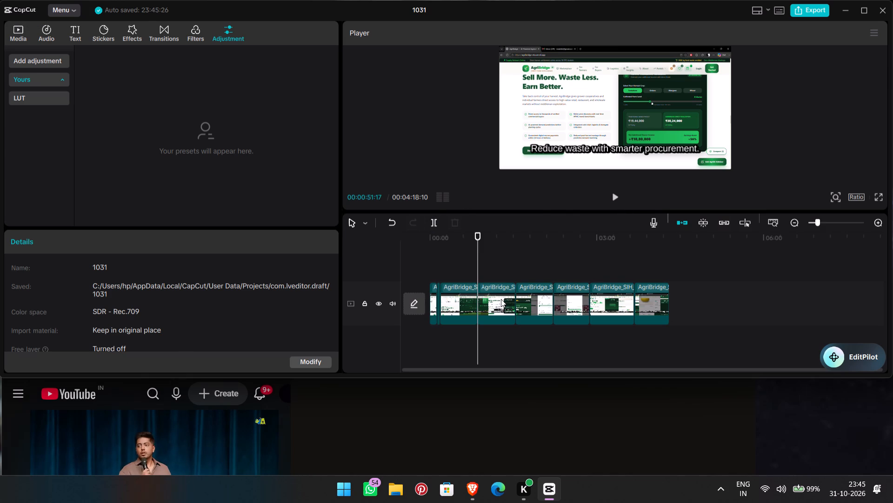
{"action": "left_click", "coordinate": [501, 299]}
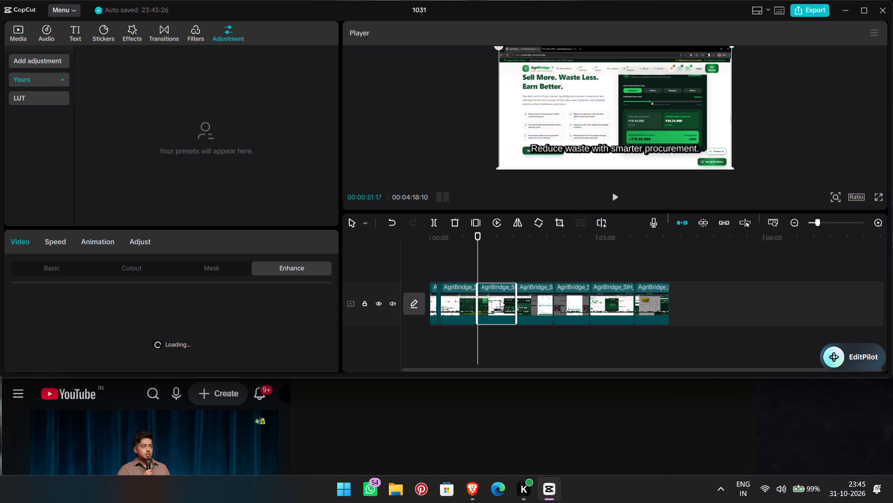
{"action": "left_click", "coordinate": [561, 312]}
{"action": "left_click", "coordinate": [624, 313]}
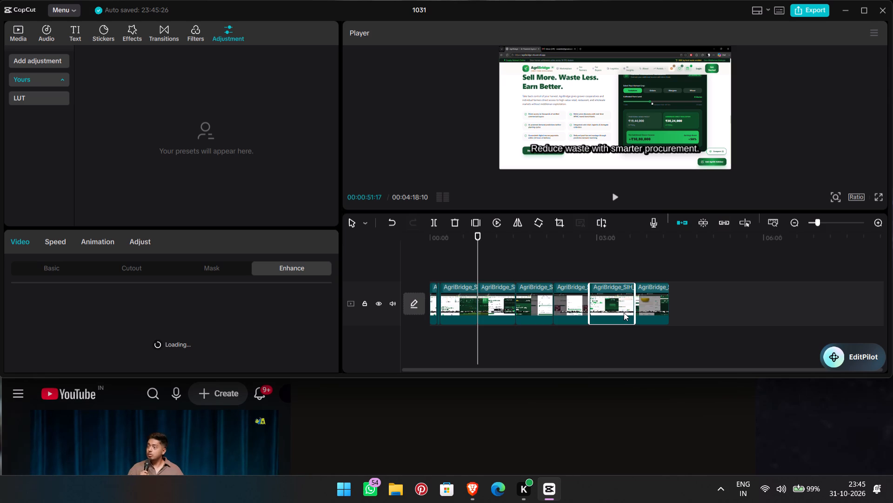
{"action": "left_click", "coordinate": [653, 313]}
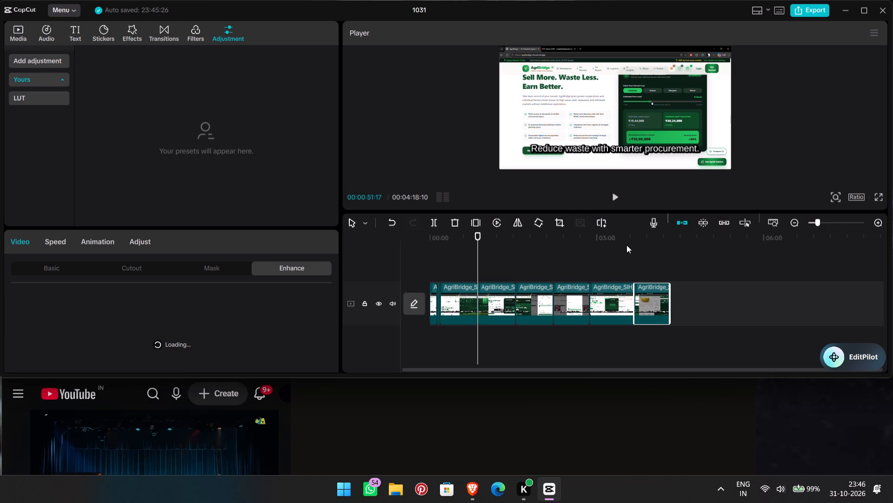
Switch to the browser's YouTube window, raise it over CapCut, and rewind the stand-up video by 30 seconds.
{"action": "left_click", "coordinate": [139, 396]}
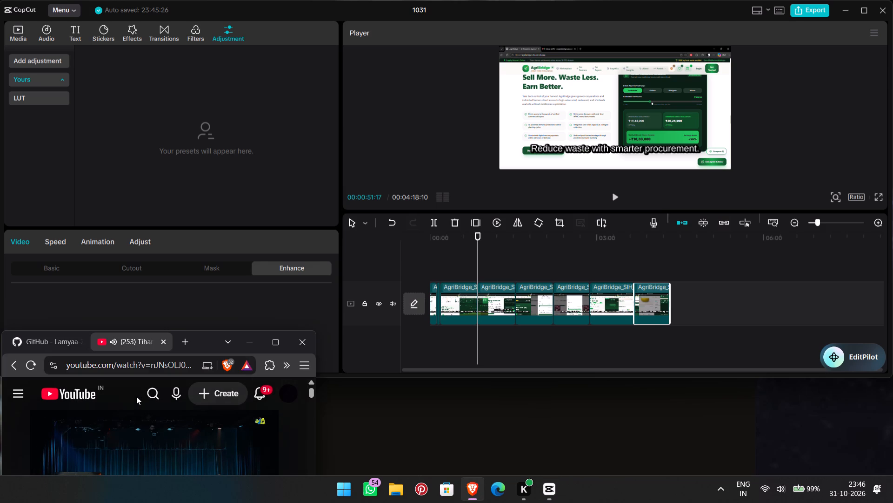
{"action": "left_click_drag", "start_coordinate": [205, 347], "coordinate": [217, 308]}
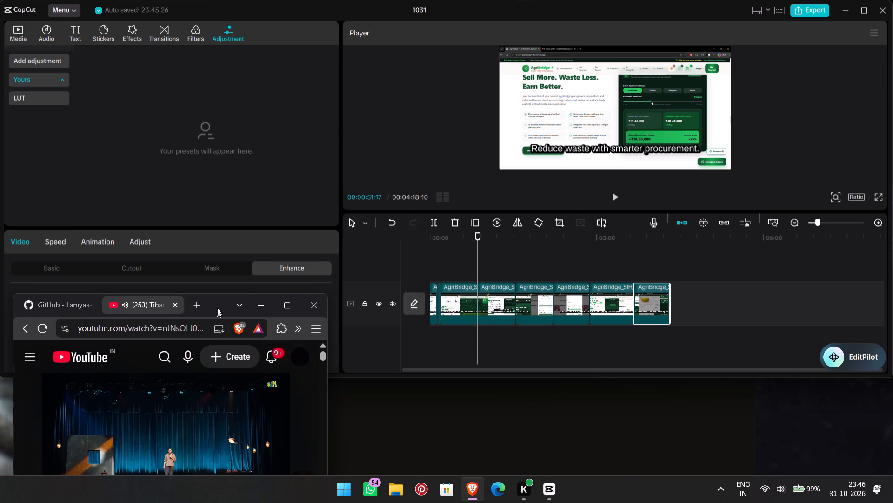
{"action": "left_click_drag", "start_coordinate": [217, 308], "coordinate": [217, 300]}
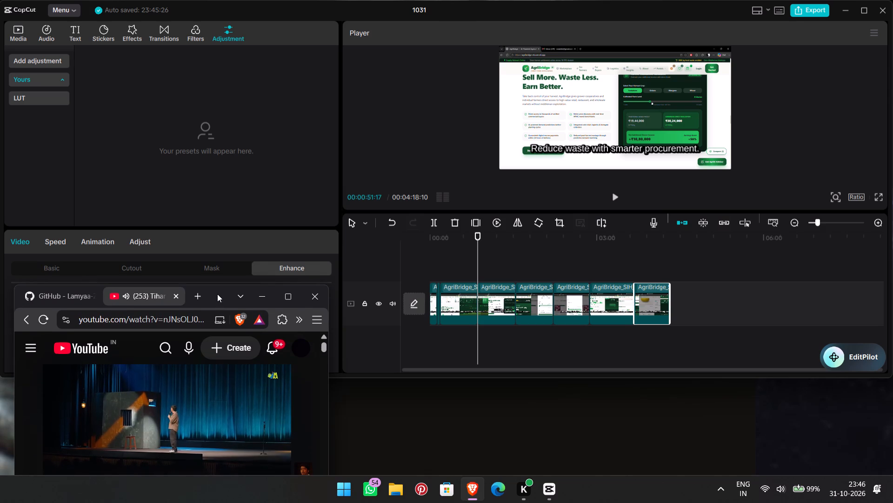
{"action": "double_click", "coordinate": [73, 418]}
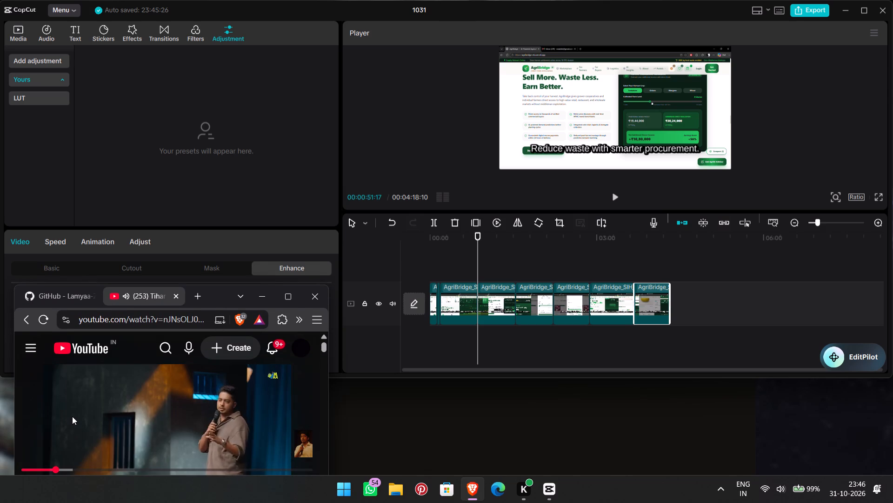
{"action": "key", "text": "Left"}
{"action": "key", "text": "Left"}
{"action": "key", "text": "Left"}
{"action": "key", "text": "Left"}
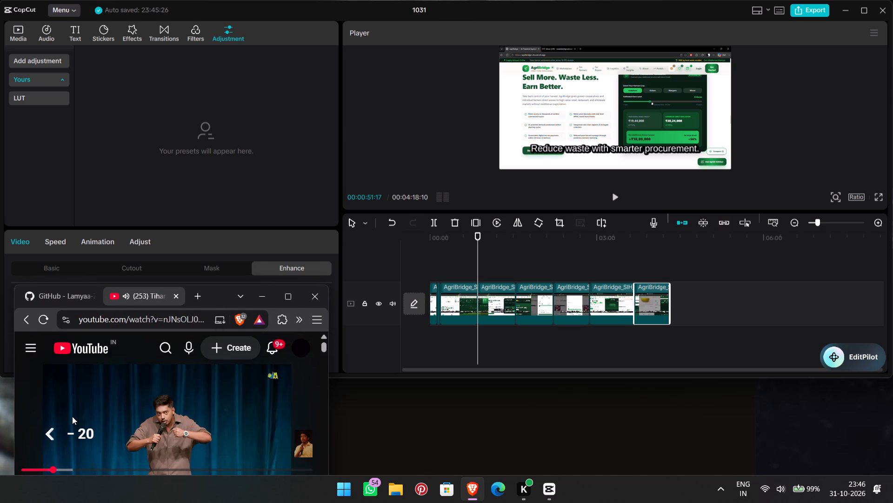
{"action": "key", "text": "Left"}
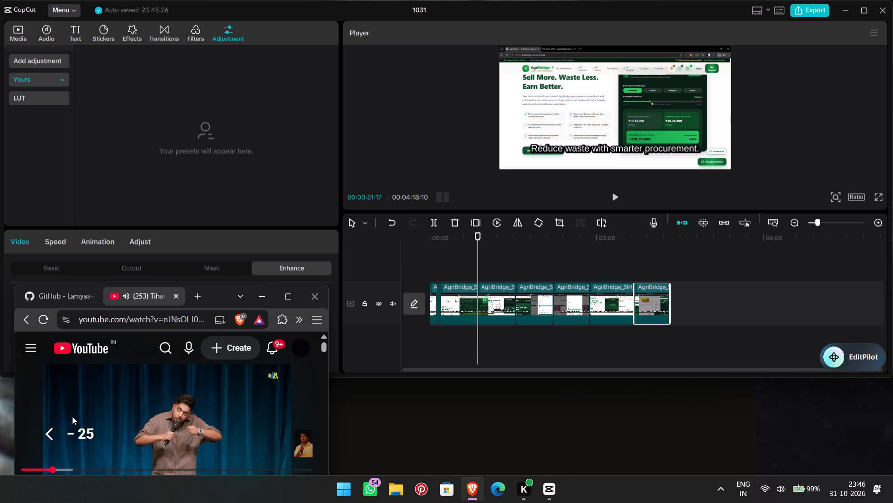
{"action": "key", "text": "Left"}
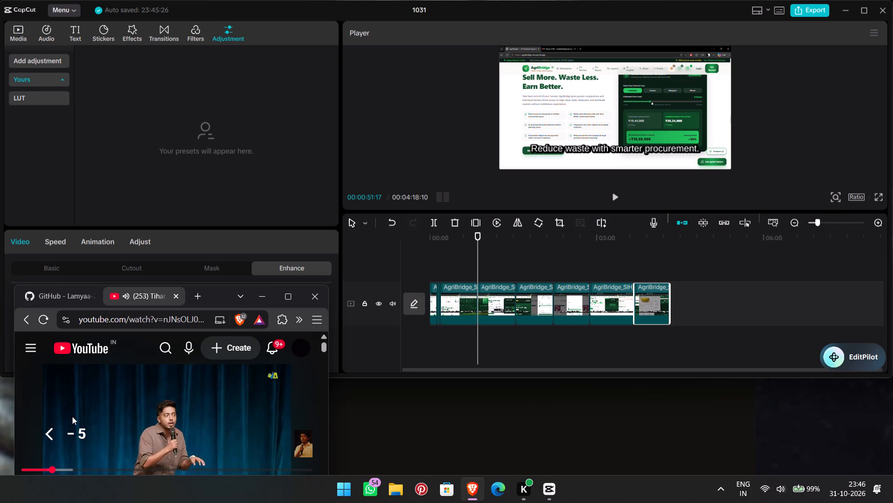
Move the YouTube window back down to the desktop's lower-left corner with its video playing beneath CapCut, and switch back to CapCut.
{"action": "left_click", "coordinate": [217, 294]}
{"action": "left_click_drag", "start_coordinate": [217, 297], "coordinate": [202, 313]}
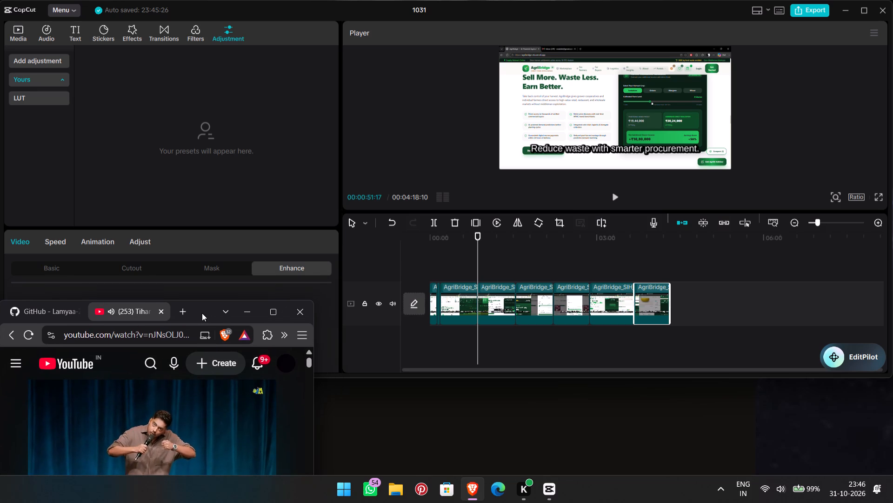
{"action": "left_click_drag", "start_coordinate": [202, 313], "coordinate": [200, 314]}
{"action": "left_click", "coordinate": [360, 171]}
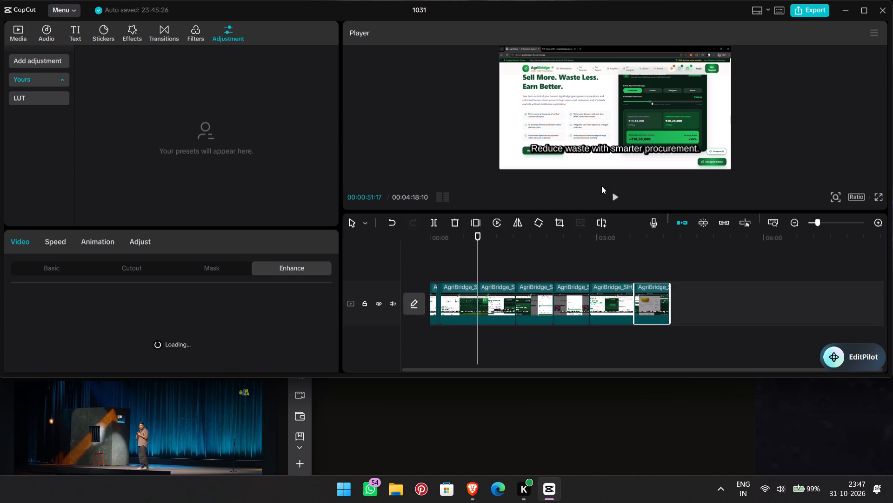
Play the demo from the 00:00:51:17 split to review the footage and pause at about 00:01:04.
{"action": "left_click", "coordinate": [614, 199]}
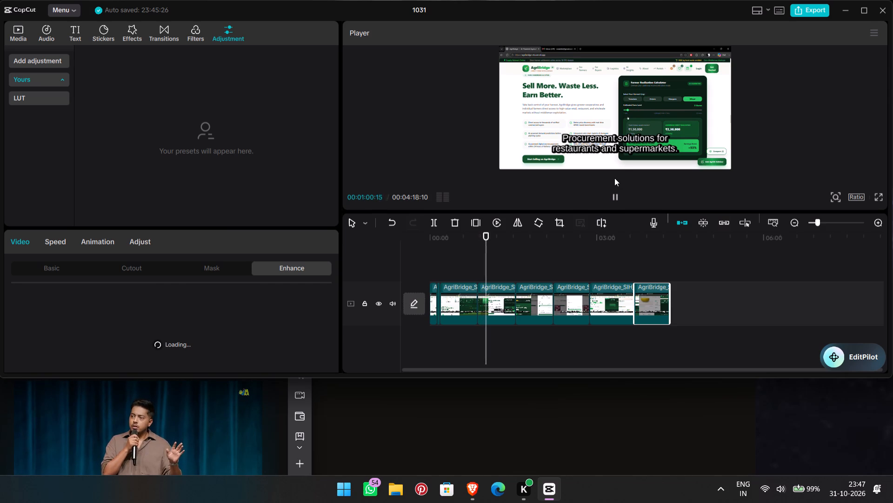
{"action": "left_click_drag", "start_coordinate": [616, 170], "coordinate": [693, 166]}
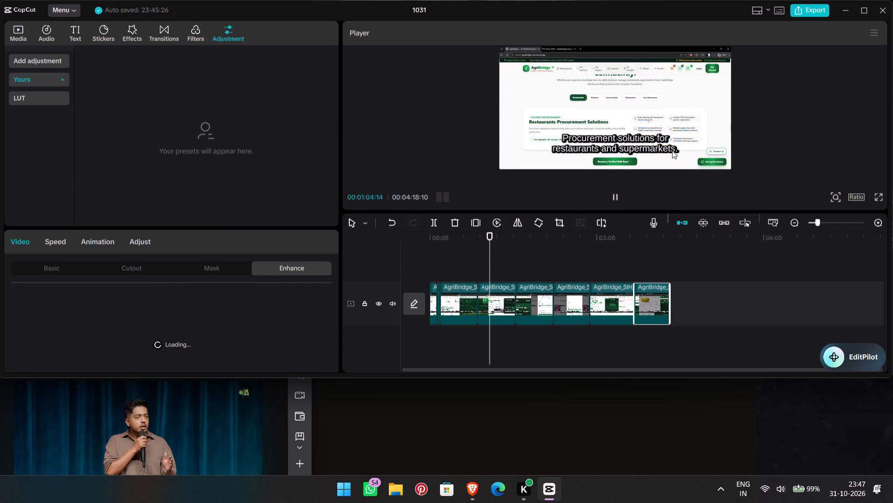
{"action": "left_click", "coordinate": [672, 150]}
{"action": "left_click", "coordinate": [672, 150]}
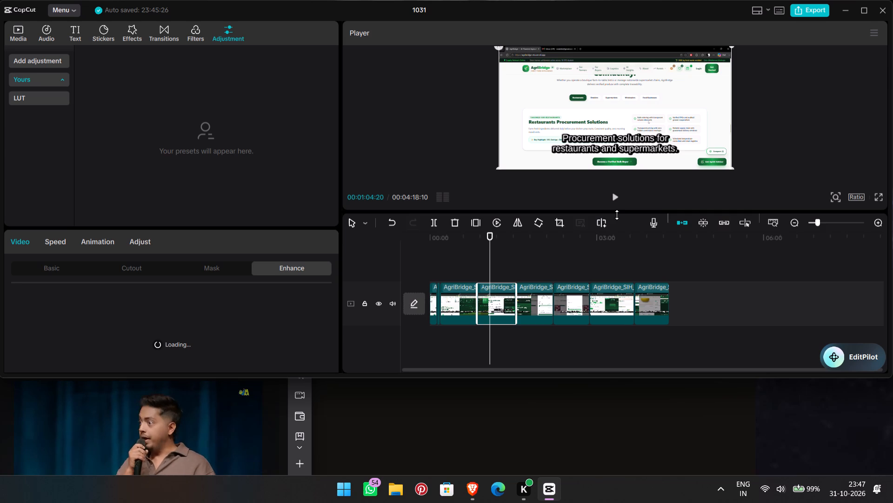
{"action": "left_click", "coordinate": [617, 215]}
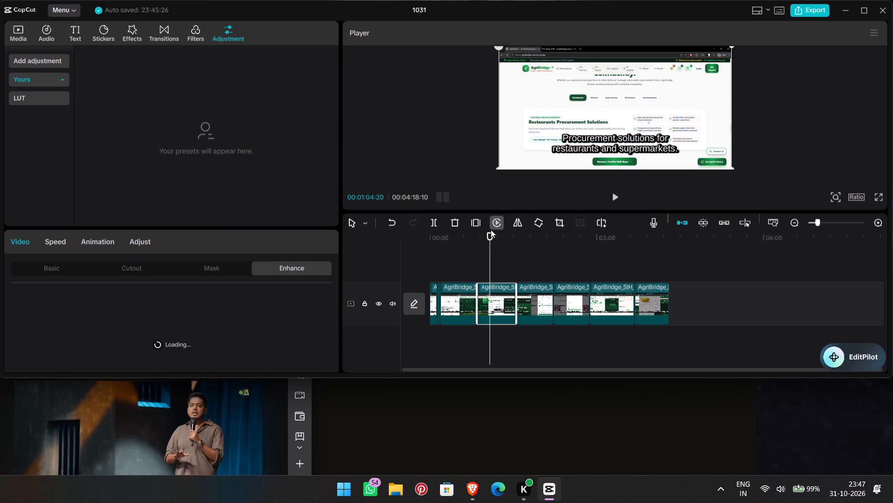
Split the demo footage at 00:01:55:23, within the sign-up form section.
{"action": "left_click_drag", "start_coordinate": [491, 238], "coordinate": [514, 238]}
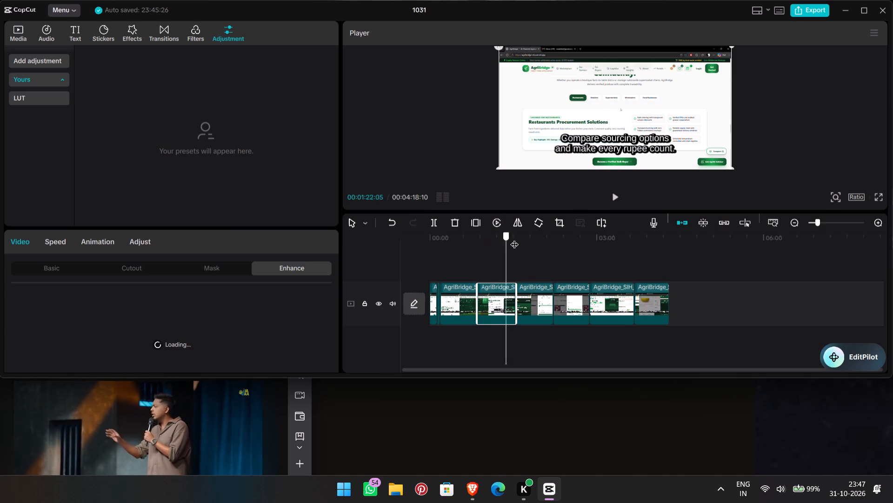
{"action": "left_click_drag", "start_coordinate": [514, 238], "coordinate": [537, 240]}
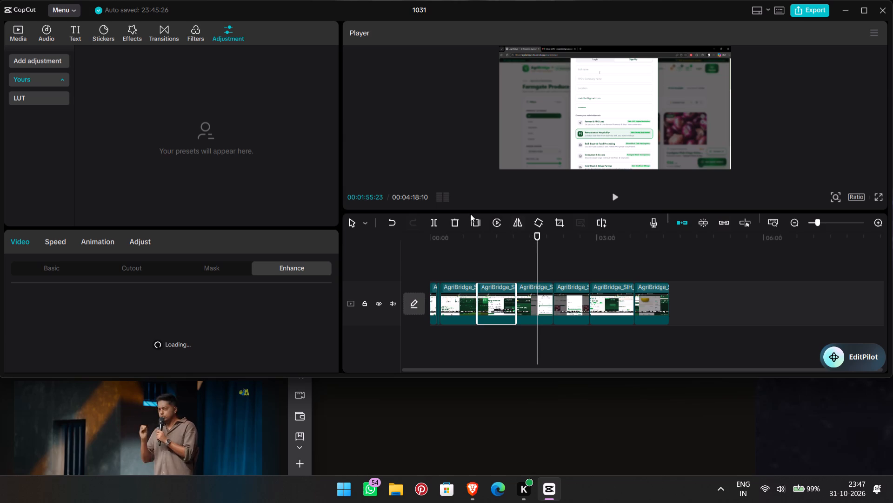
{"action": "left_click", "coordinate": [439, 226]}
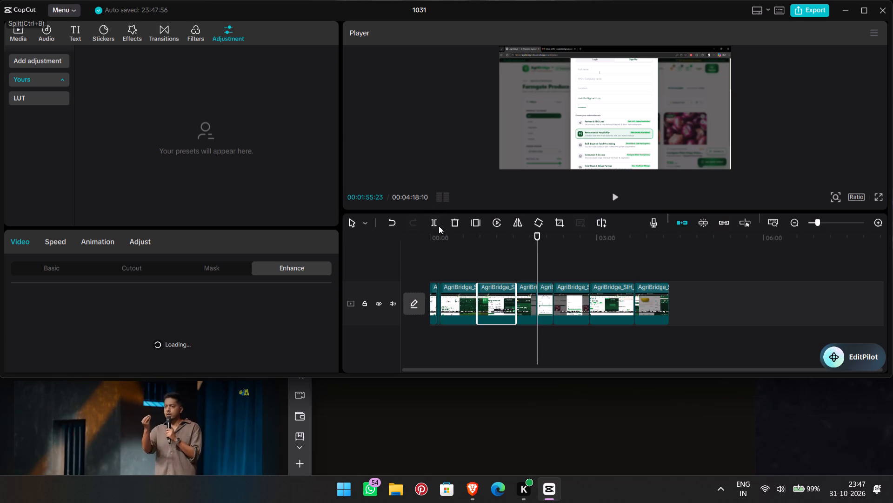
Split the demo footage at 00:02:26:27, within the clip captioned "Explore each product with complete details.".
{"action": "left_click", "coordinate": [565, 269]}
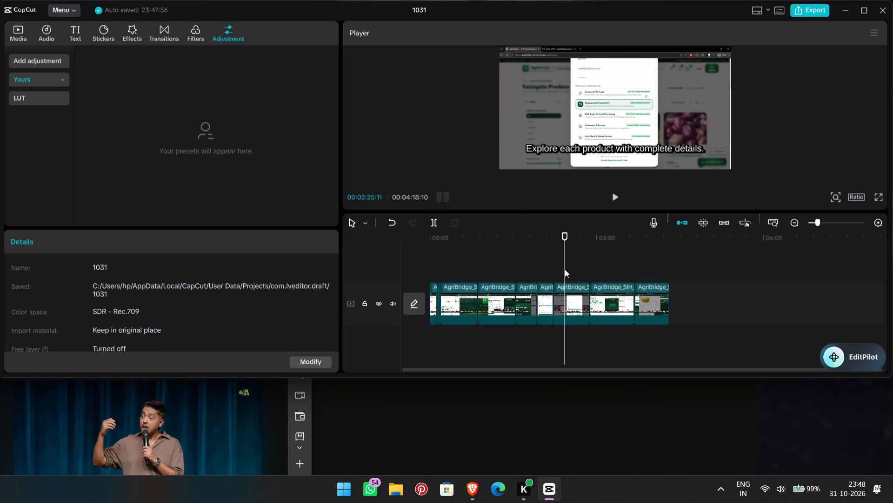
{"action": "left_click", "coordinate": [566, 269]}
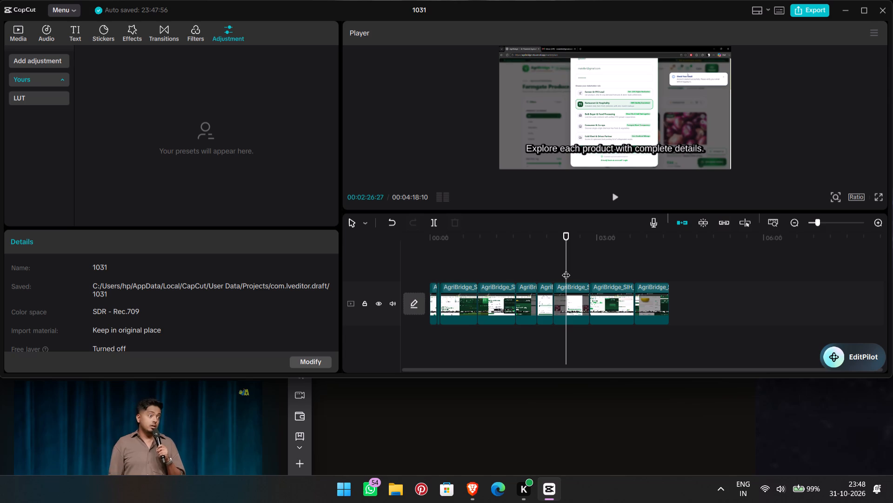
{"action": "double_click", "coordinate": [434, 224]}
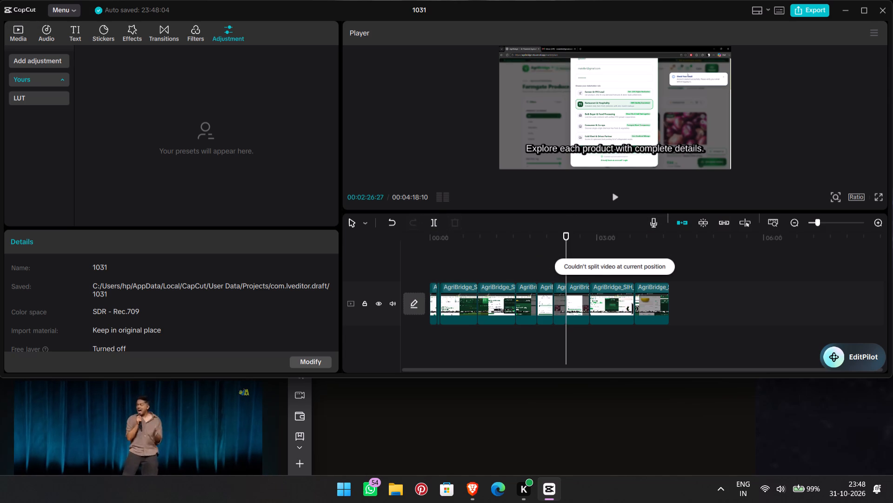
Split the last demo clip at 00:04:08:22, on the Ratnagiri Alphonso Mango product page.
{"action": "left_click", "coordinate": [652, 275]}
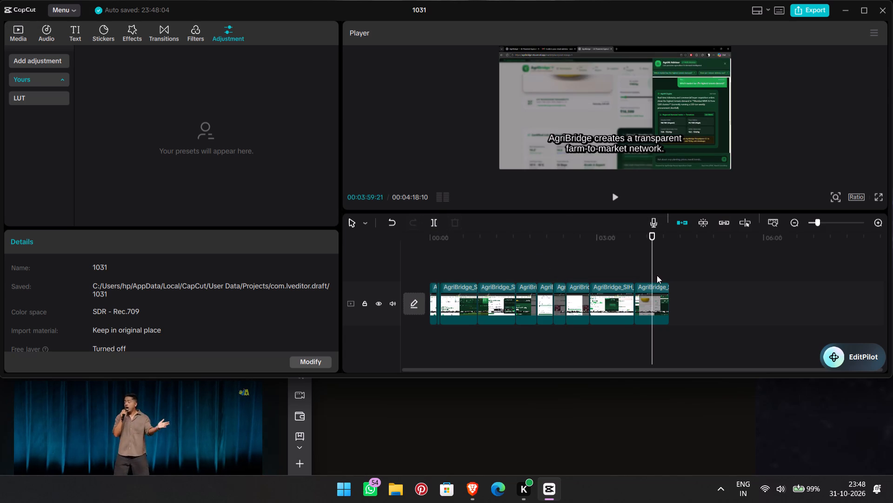
{"action": "left_click", "coordinate": [657, 275]}
{"action": "left_click", "coordinate": [660, 275]}
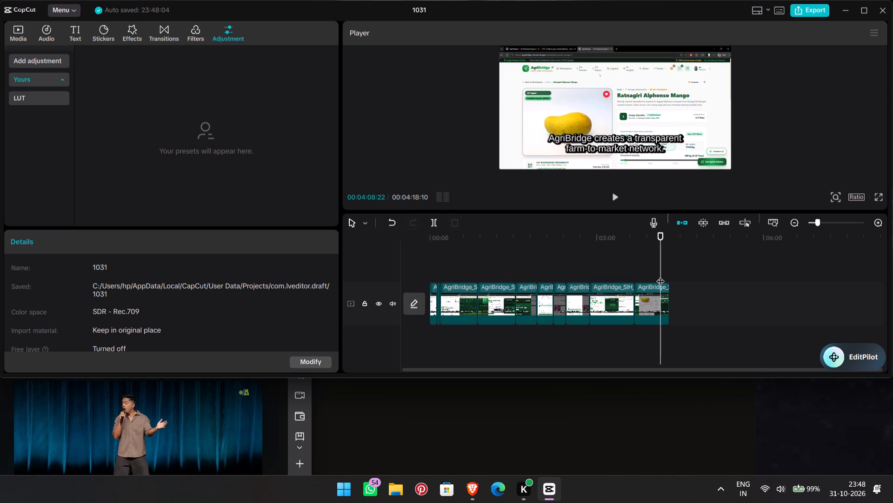
{"action": "left_click", "coordinate": [427, 230]}
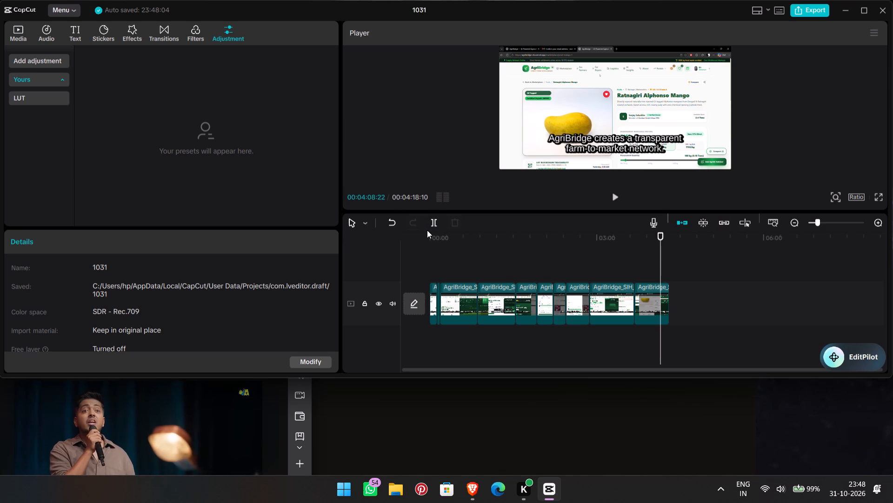
{"action": "left_click", "coordinate": [434, 222]}
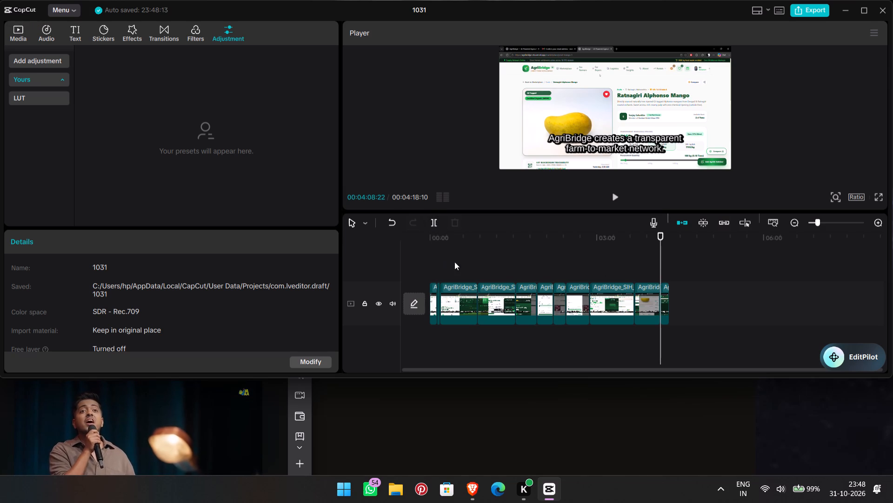
Split the demo footage at 00:02:43:28, on the AgriBridge home page captioned "Place orders directly through the marketplace.".
{"action": "left_click", "coordinate": [576, 269]}
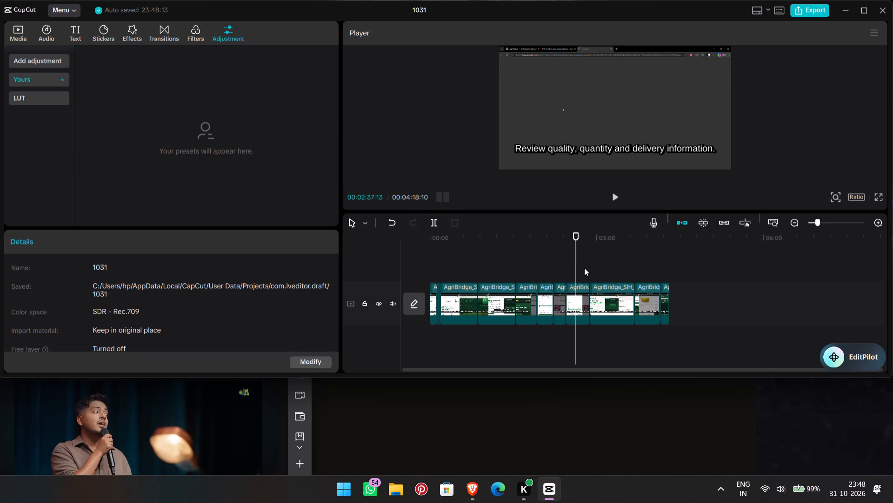
{"action": "left_click", "coordinate": [580, 266]}
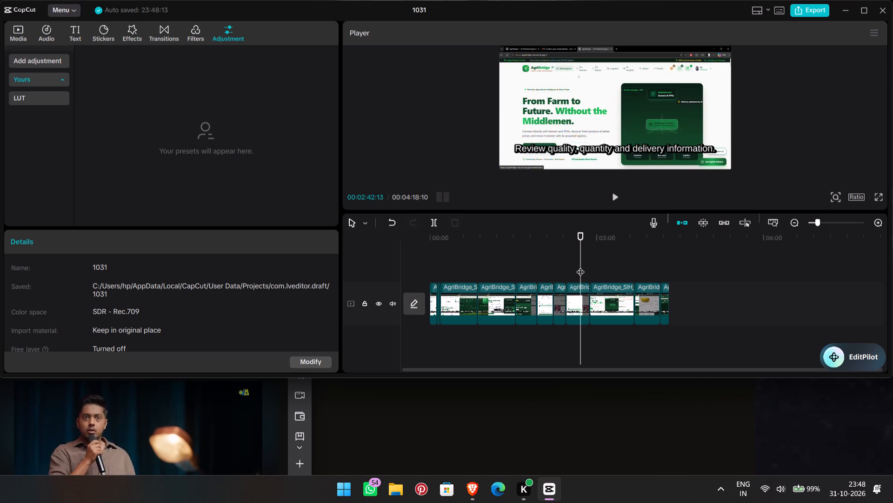
{"action": "left_click_drag", "start_coordinate": [580, 266], "coordinate": [579, 268]}
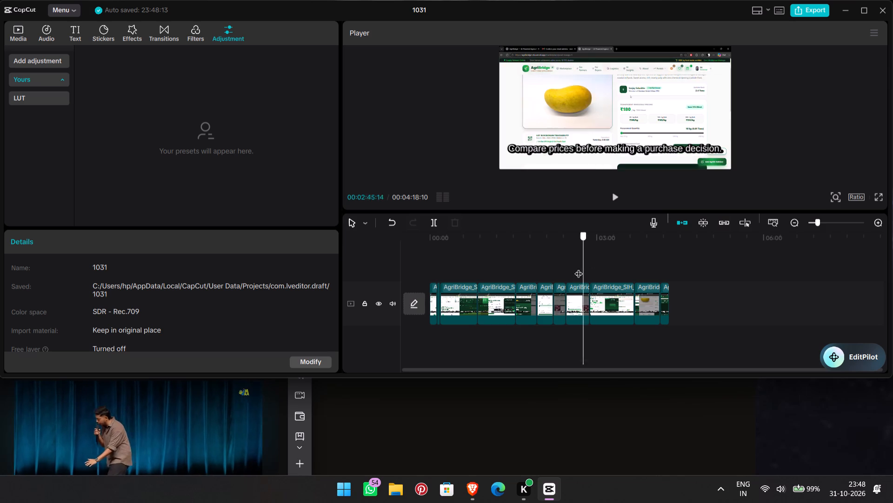
{"action": "left_click_drag", "start_coordinate": [579, 268], "coordinate": [580, 265]}
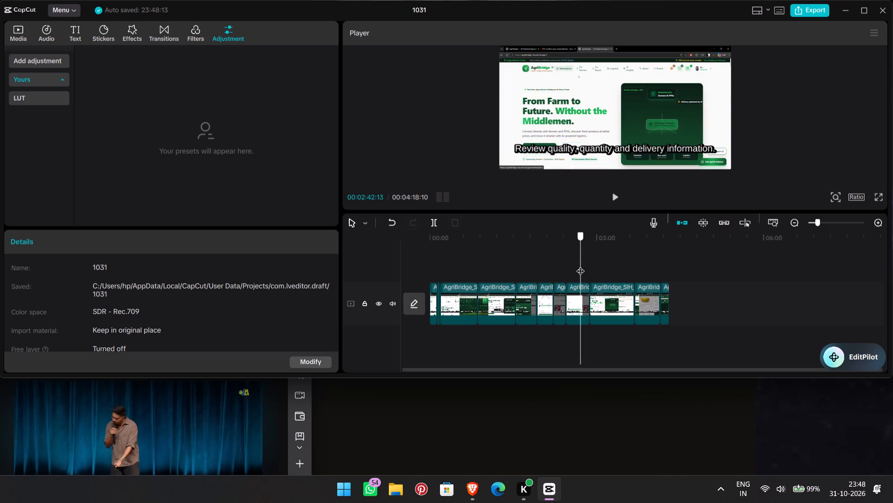
{"action": "left_click_drag", "start_coordinate": [580, 265], "coordinate": [584, 265]}
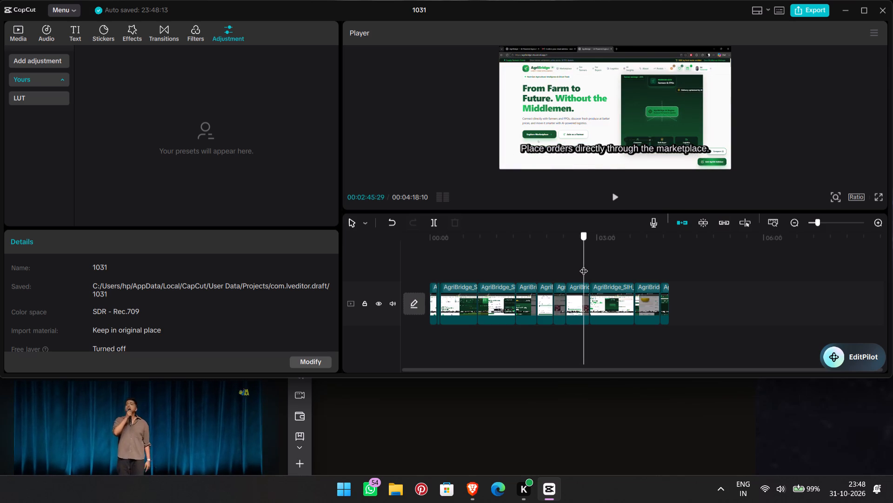
{"action": "left_click_drag", "start_coordinate": [584, 265], "coordinate": [580, 265]}
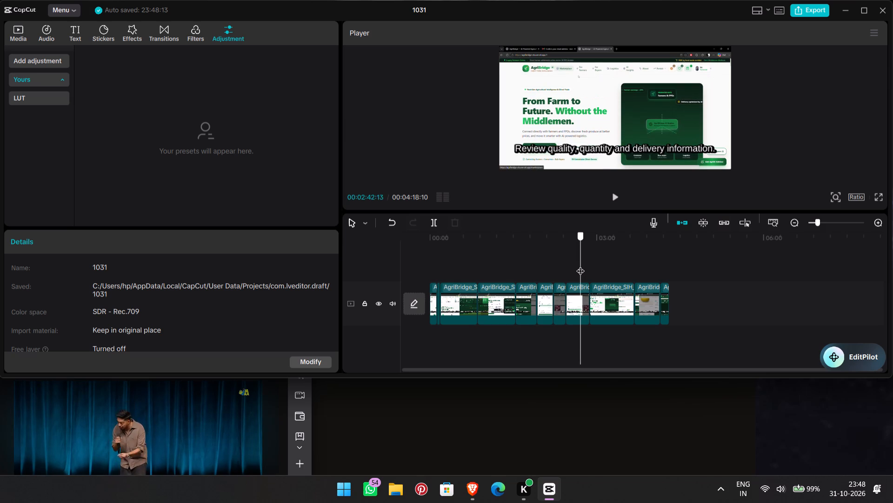
{"action": "left_click_drag", "start_coordinate": [580, 265], "coordinate": [580, 265]}
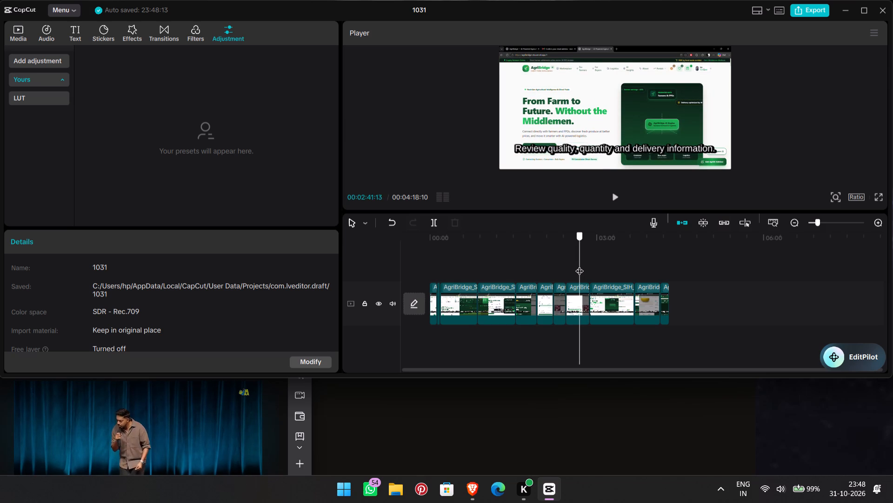
{"action": "left_click_drag", "start_coordinate": [580, 265], "coordinate": [582, 260]}
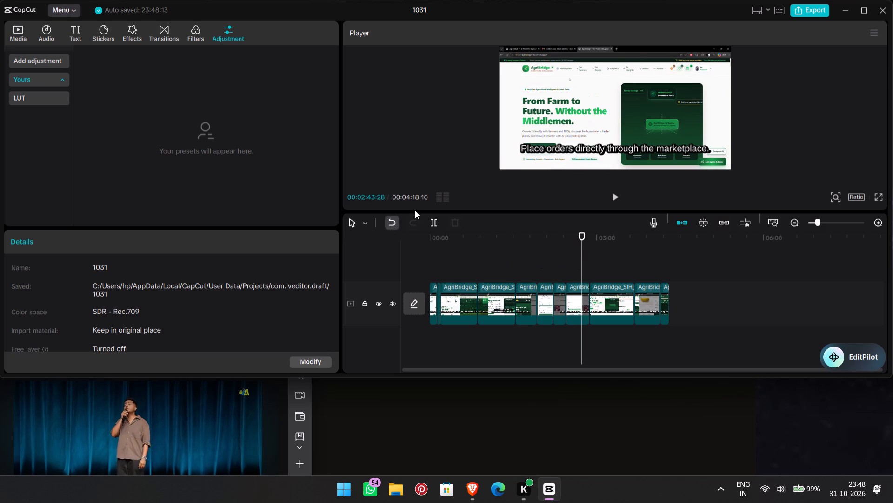
{"action": "left_click", "coordinate": [433, 221]}
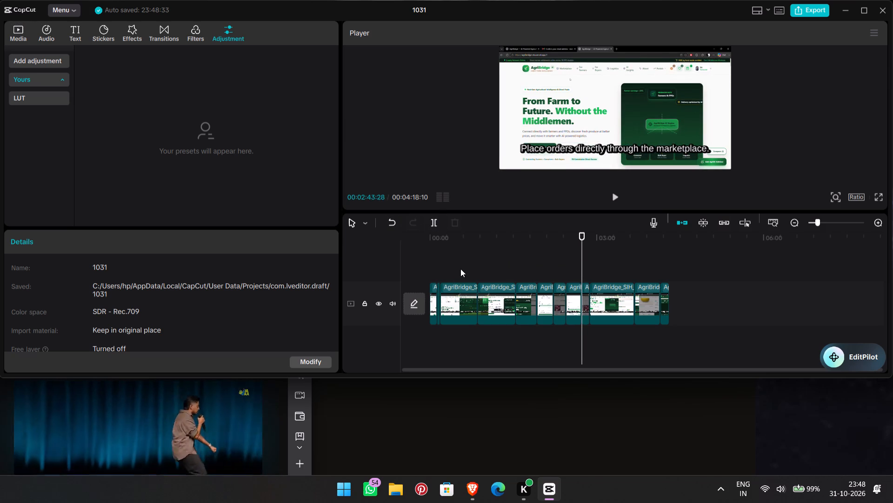
Split the demo footage at 00:00:32:15, on the demand forecast chart captioned "AI demand forecasts help users plan ahead.".
{"action": "left_click", "coordinate": [460, 269]}
{"action": "left_click", "coordinate": [460, 269]}
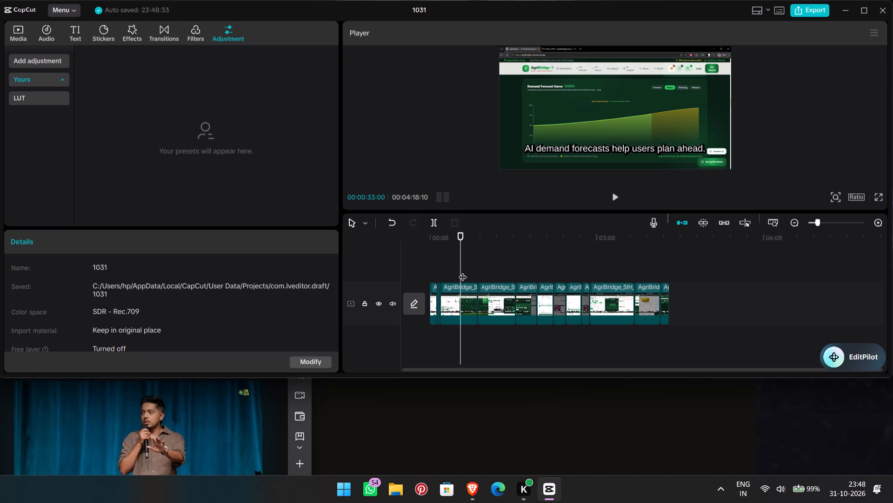
{"action": "left_click", "coordinate": [451, 272]}
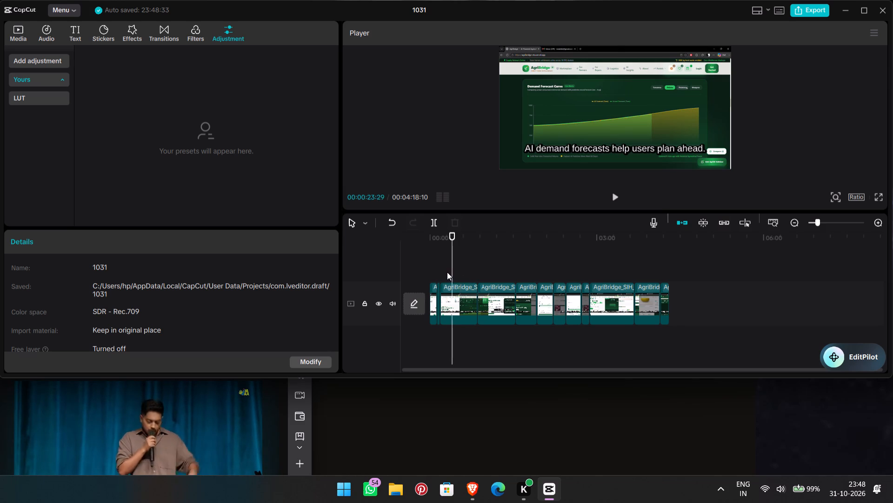
{"action": "left_click", "coordinate": [448, 272]}
{"action": "left_click_drag", "start_coordinate": [449, 272], "coordinate": [460, 272]}
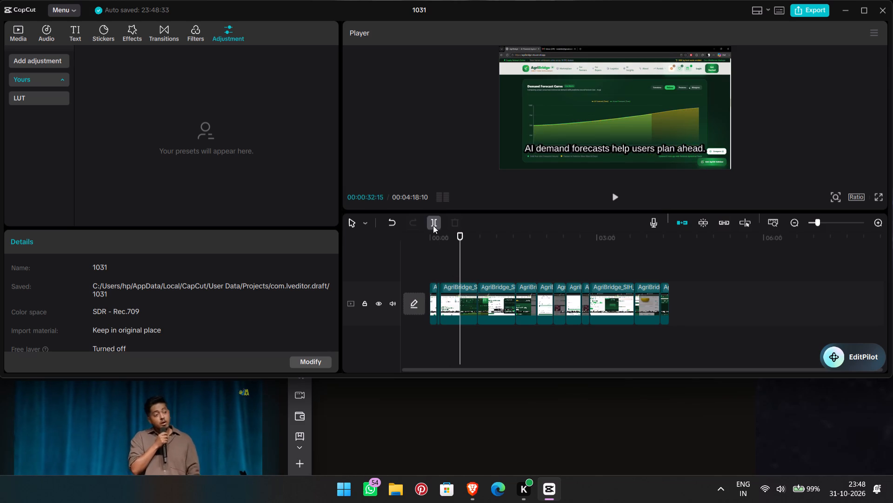
{"action": "left_click", "coordinate": [433, 224]}
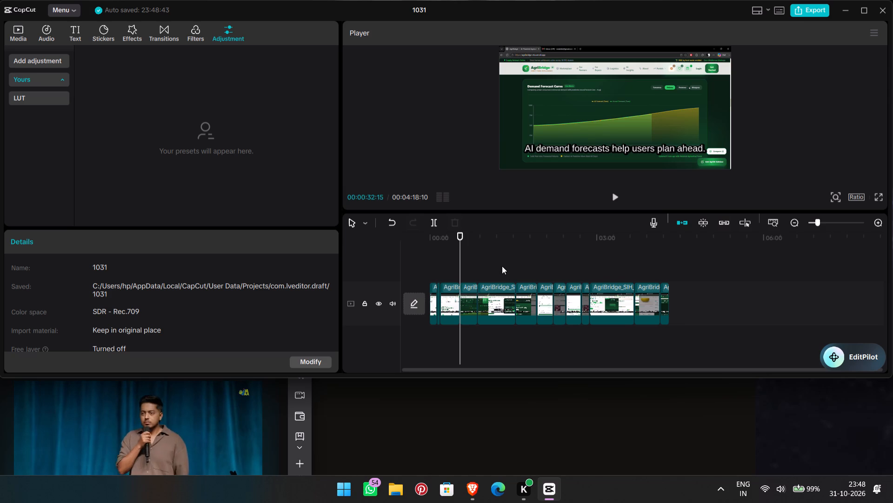
Split the demo footage at 00:01:19:05, on the section captioned "Compare sourcing options and make every rupee count.".
{"action": "left_click", "coordinate": [502, 266]}
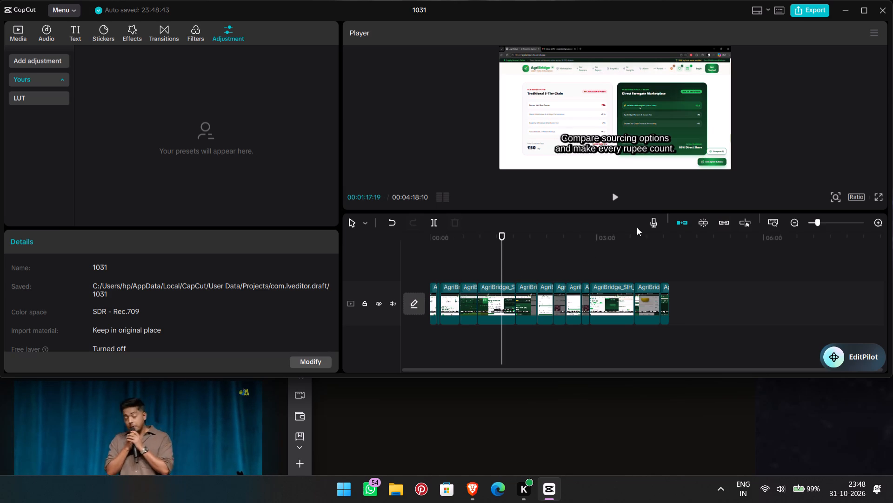
{"action": "left_click", "coordinate": [505, 276]}
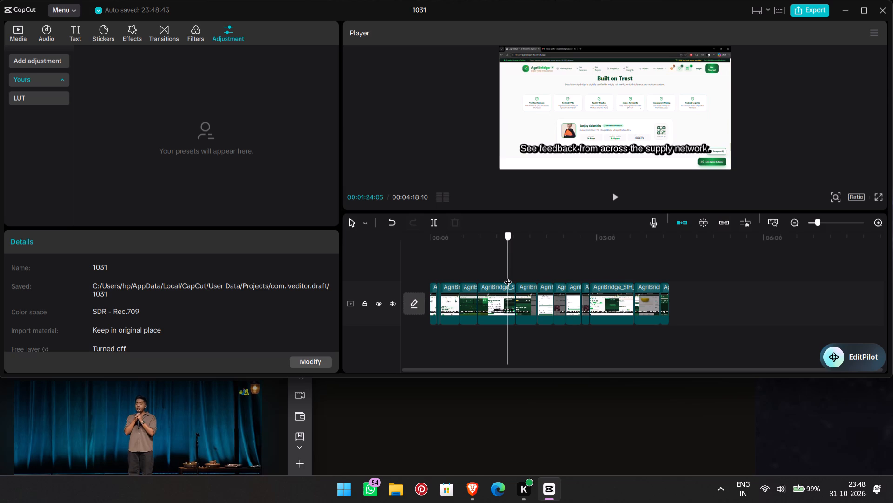
{"action": "left_click", "coordinate": [501, 276]}
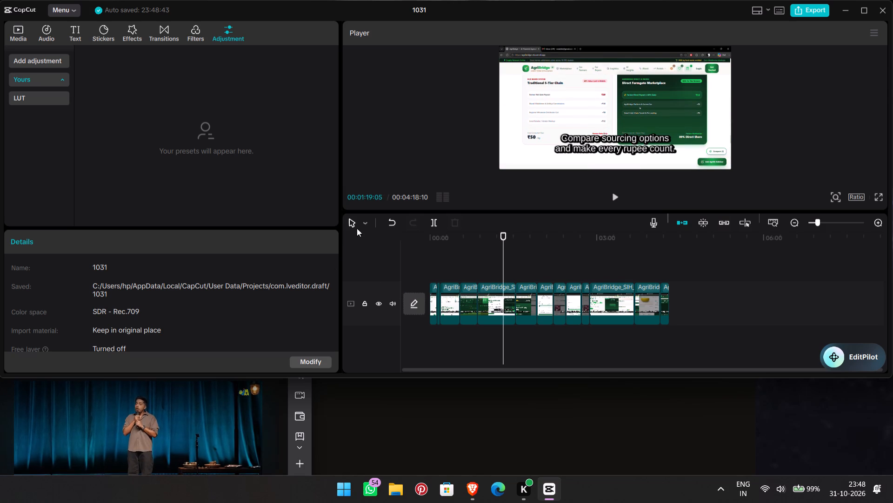
{"action": "left_click", "coordinate": [435, 216]}
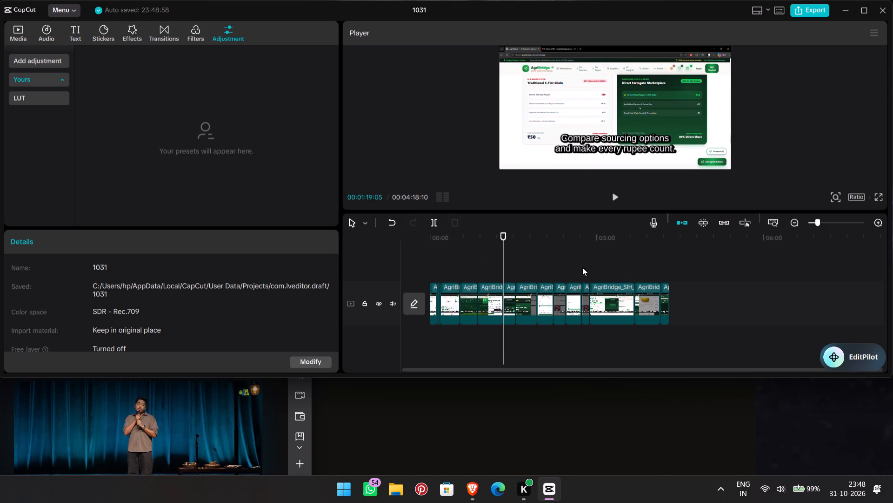
Split the demo footage at 00:03:07:16, on the mango pricing view captioned "Compare prices before making a purchase decision.".
{"action": "left_click", "coordinate": [603, 267]}
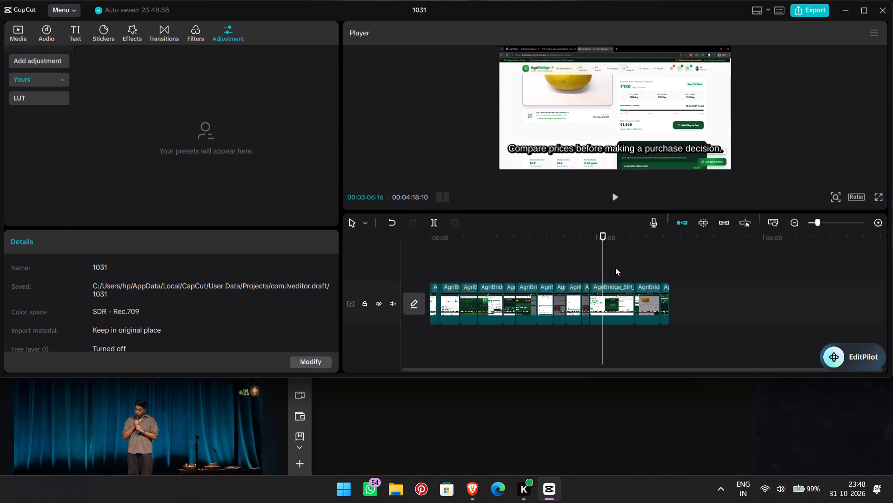
{"action": "left_click", "coordinate": [601, 267]}
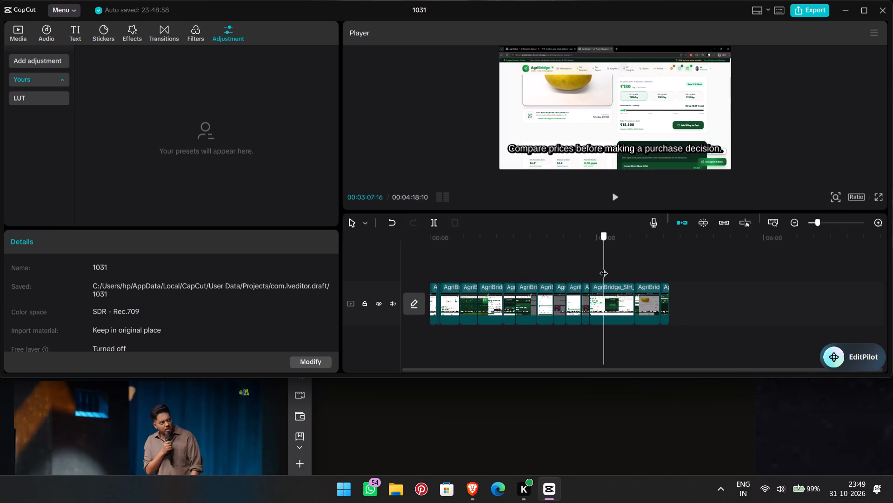
{"action": "left_click", "coordinate": [435, 224]}
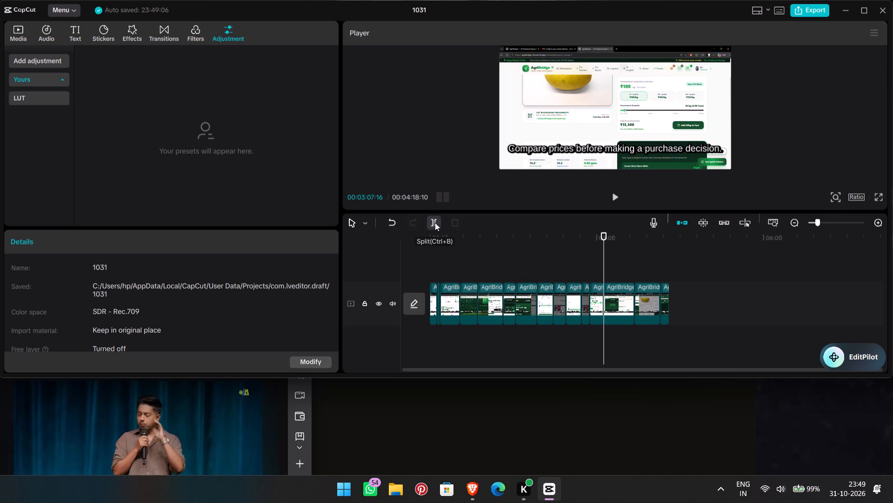
Split the demo footage at 00:03:23:03, on the mango page captioned "AI assistance provides practical agricultural guidance.".
{"action": "left_click", "coordinate": [607, 262]}
{"action": "left_click_drag", "start_coordinate": [607, 262], "coordinate": [626, 262]}
{"action": "left_click_drag", "start_coordinate": [626, 262], "coordinate": [614, 260]}
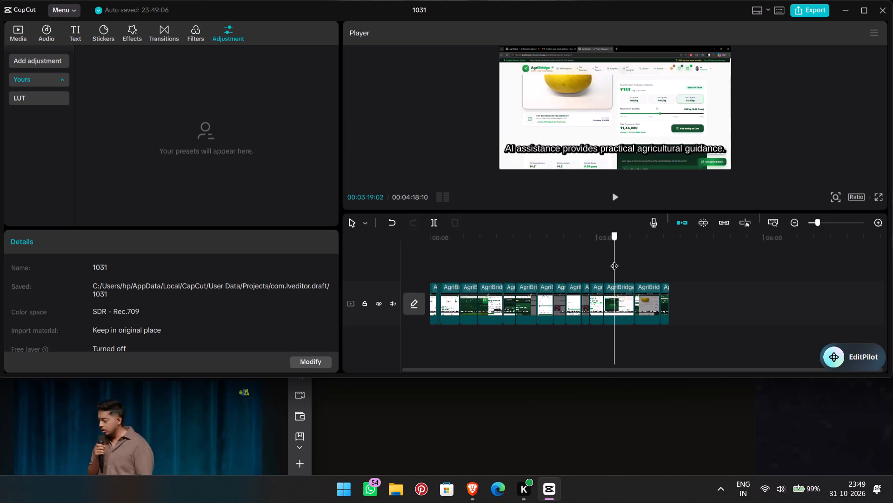
{"action": "left_click_drag", "start_coordinate": [614, 260], "coordinate": [618, 260]}
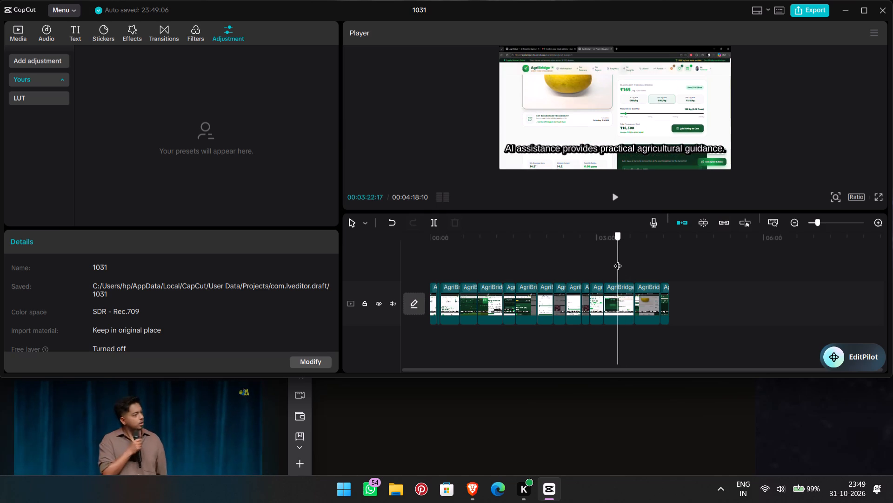
{"action": "left_click_drag", "start_coordinate": [618, 260], "coordinate": [618, 258]}
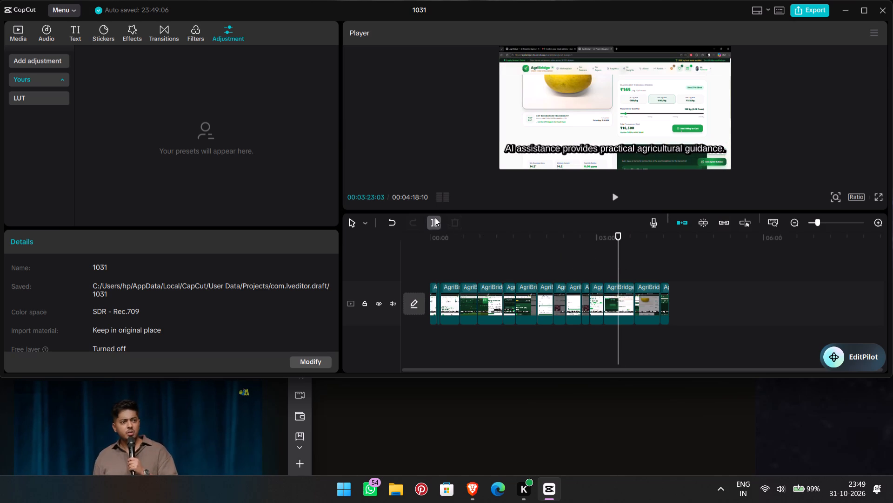
{"action": "left_click", "coordinate": [435, 218]}
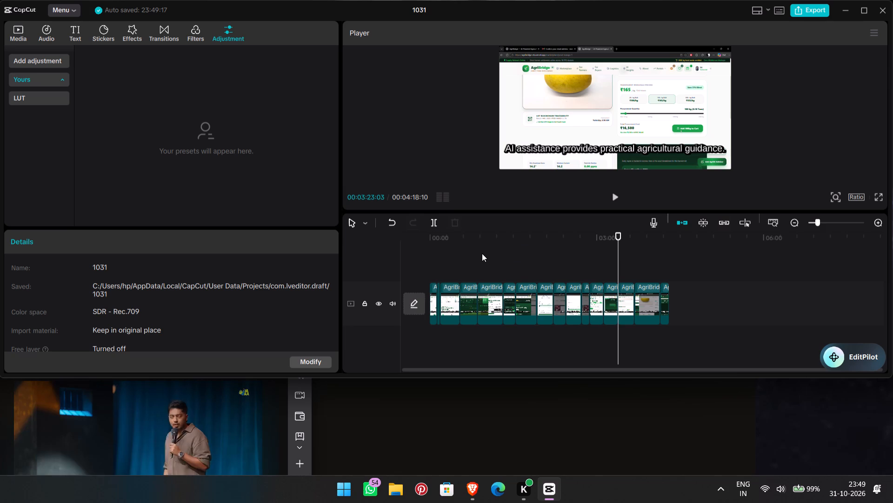
Delete the very short sliver clip near the start of the timeline, between the opening clip and the longer one following it.
{"action": "left_click", "coordinate": [440, 299]}
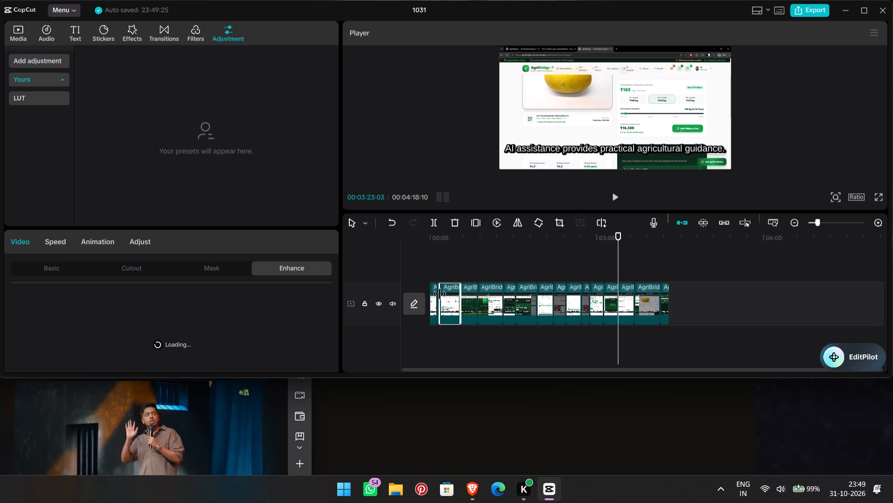
{"action": "left_click", "coordinate": [440, 295]}
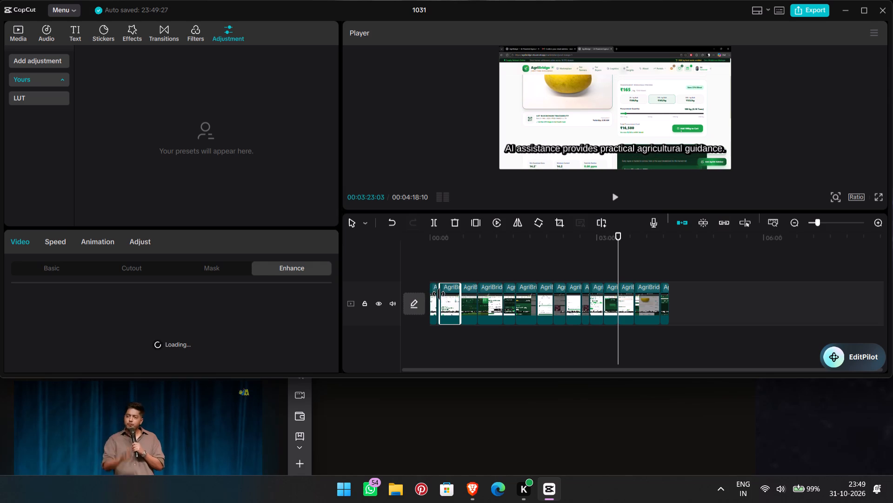
{"action": "left_click", "coordinate": [438, 294]}
{"action": "double_click", "coordinate": [438, 293]}
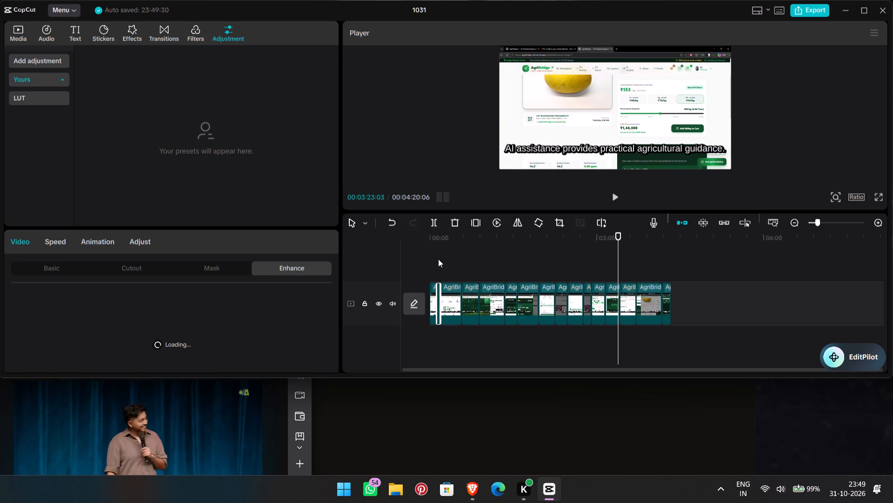
{"action": "key", "text": "Delete"}
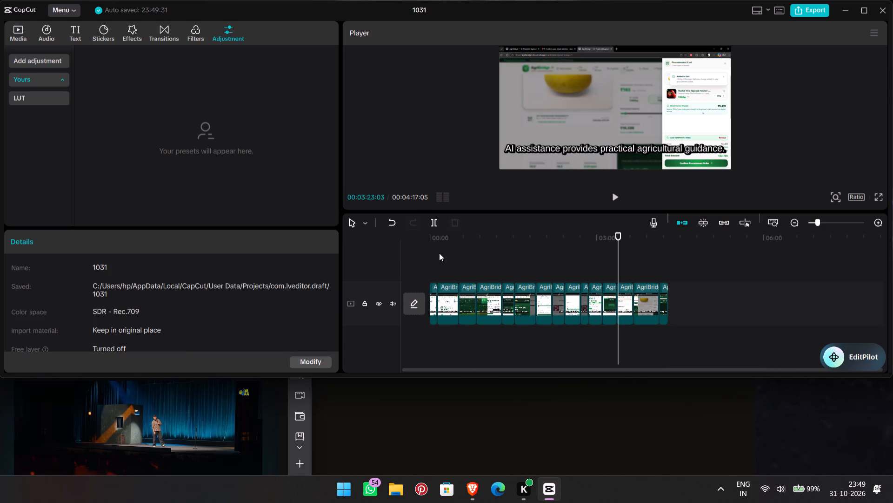
Scrub through the shortened demo timeline from 00:00:50:17 to 00:03:19:02 to check the footage.
{"action": "left_click", "coordinate": [477, 265]}
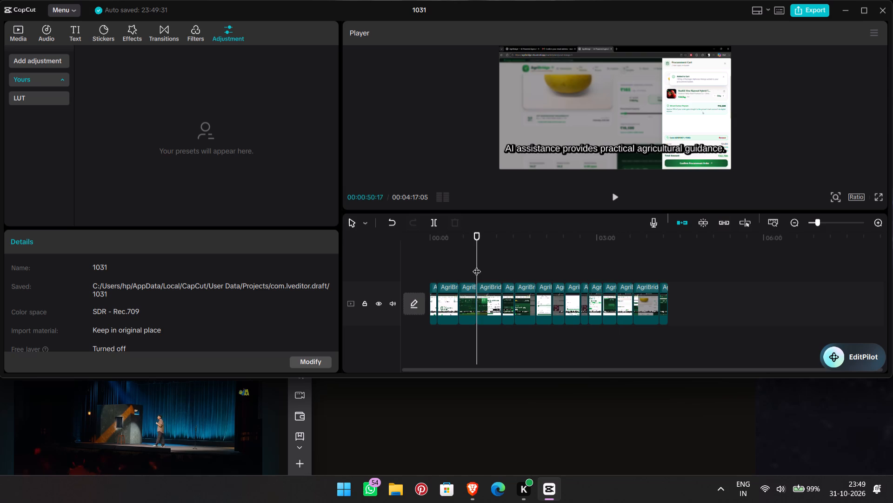
{"action": "left_click", "coordinate": [477, 266]}
{"action": "left_click_drag", "start_coordinate": [477, 266], "coordinate": [614, 240]}
{"action": "left_click", "coordinate": [614, 240]}
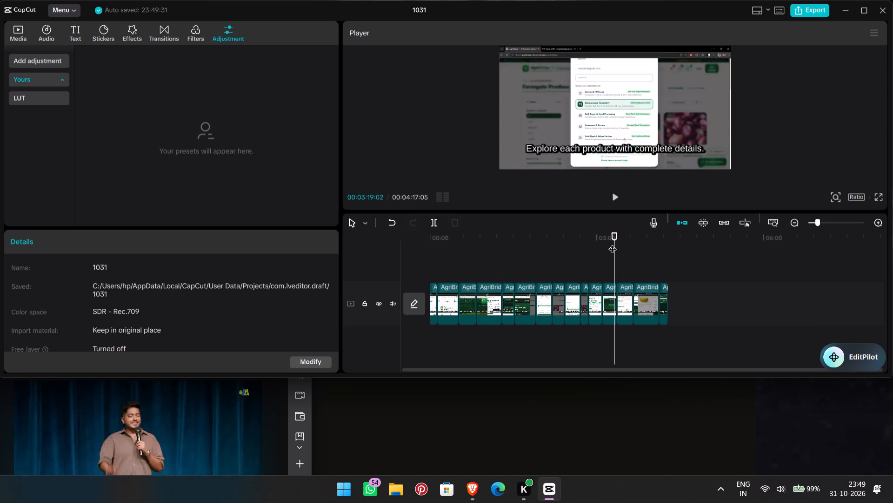
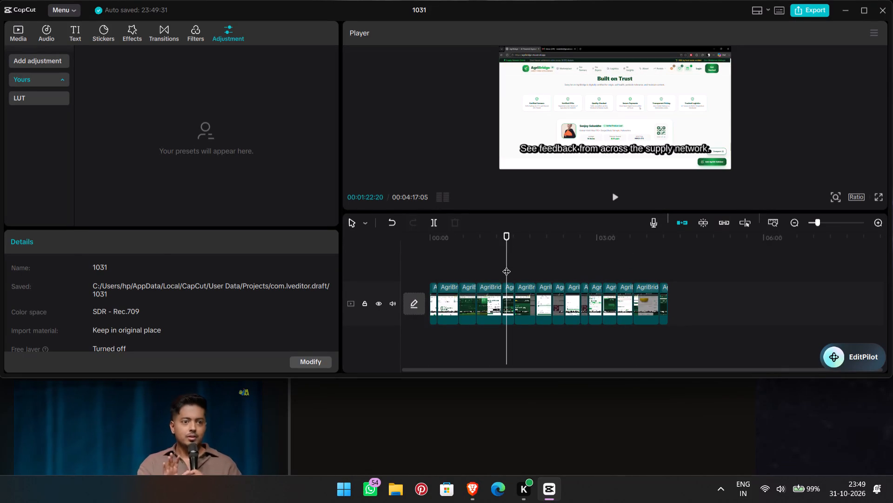
Play the demo footage from 00:01:22:20 to review the clips that follow.
{"action": "left_click", "coordinate": [506, 265]}
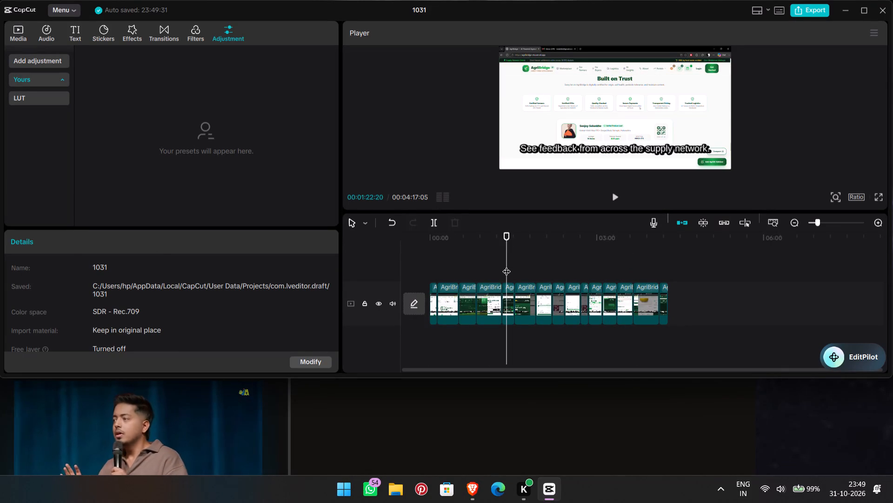
{"action": "scroll", "coordinate": [506, 265], "scroll_direction": "down", "scroll_amount": 1}
{"action": "scroll", "coordinate": [506, 265], "scroll_direction": "up", "scroll_amount": 1}
{"action": "scroll", "coordinate": [565, 271], "scroll_direction": "down", "scroll_amount": 2}
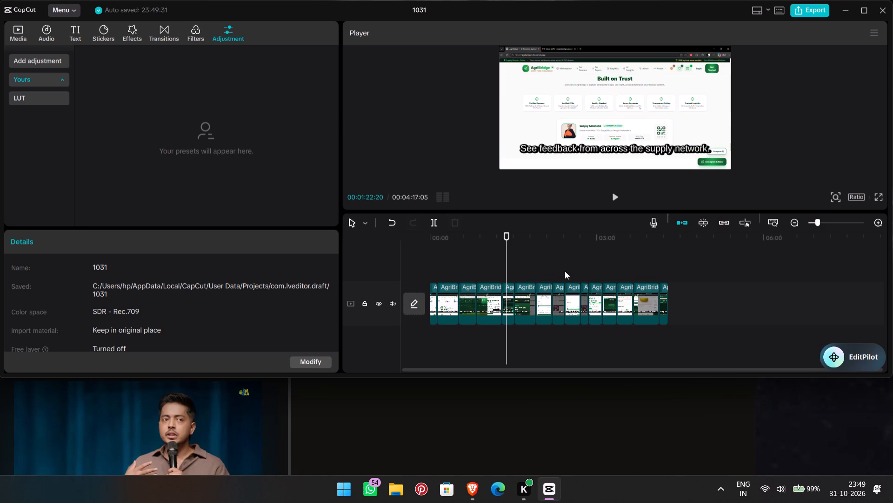
{"action": "scroll", "coordinate": [566, 271], "scroll_direction": "up", "scroll_amount": 2}
{"action": "scroll", "coordinate": [566, 271], "scroll_direction": "down", "scroll_amount": 2}
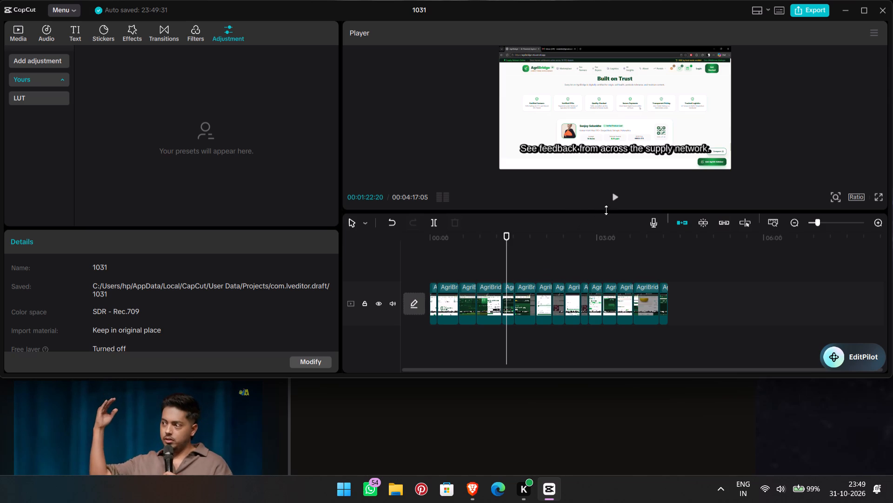
{"action": "left_click", "coordinate": [619, 195]}
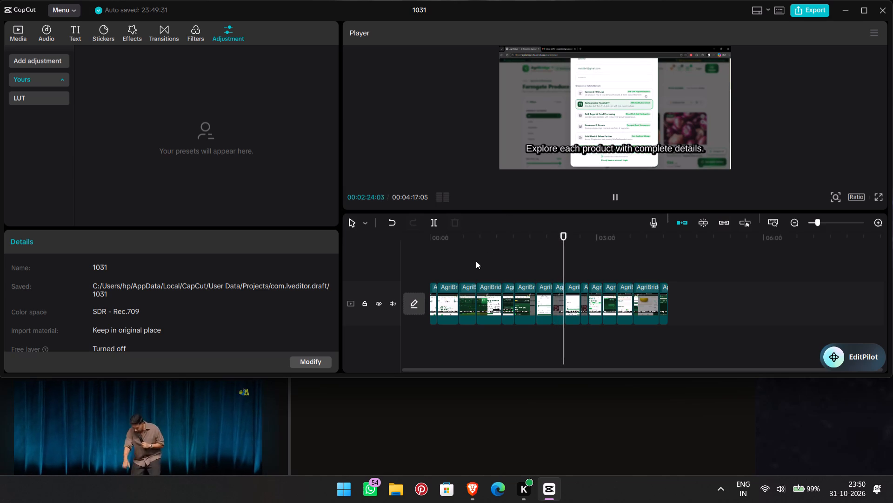
Split the demo footage at 00:01:04:03, on the Restaurants Procurement Solutions view captioned "Compare sourcing options and make every rupee count.".
{"action": "left_click", "coordinate": [469, 283]}
{"action": "left_click", "coordinate": [466, 303]}
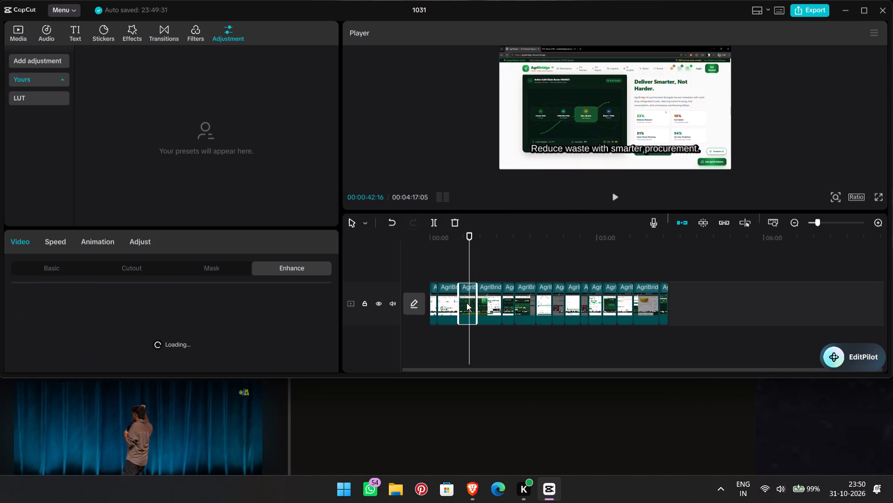
{"action": "left_click", "coordinate": [494, 310]}
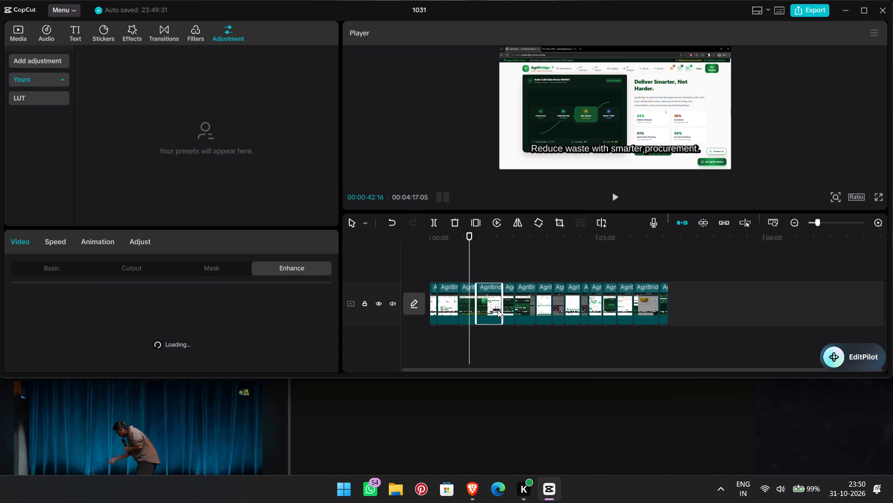
{"action": "left_click", "coordinate": [480, 269]}
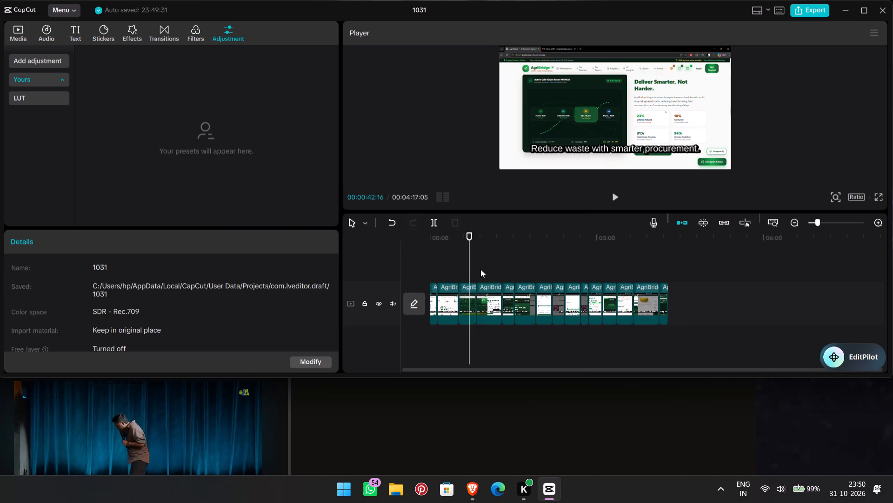
{"action": "left_click_drag", "start_coordinate": [480, 269], "coordinate": [489, 256]}
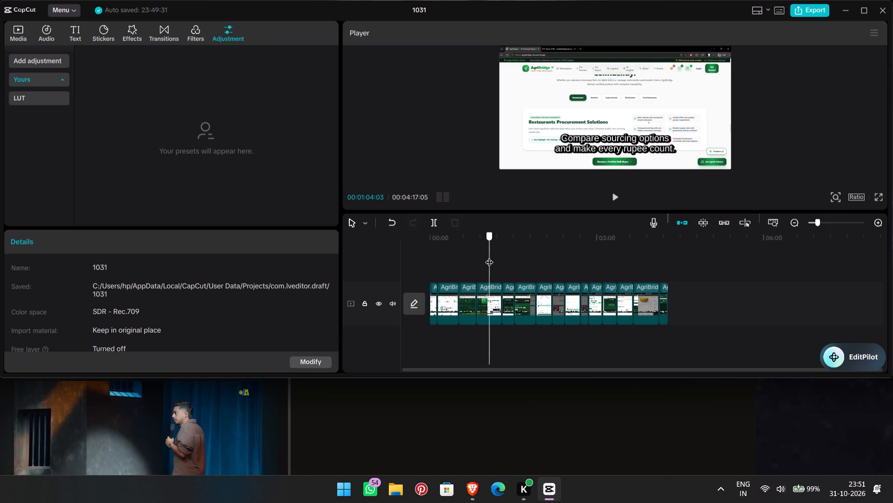
{"action": "left_click", "coordinate": [436, 225]}
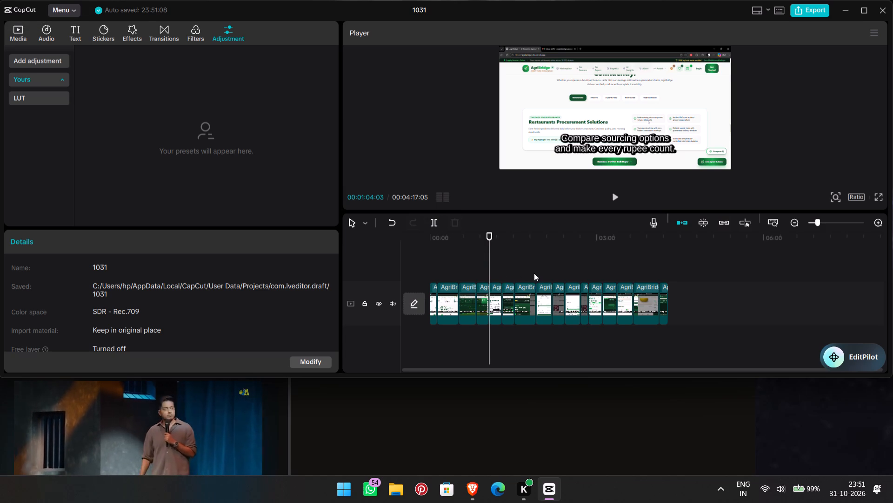
Delete the piece just before the 00:01:04:03 split and the dark green clip that precedes it.
{"action": "double_click", "coordinate": [481, 302]}
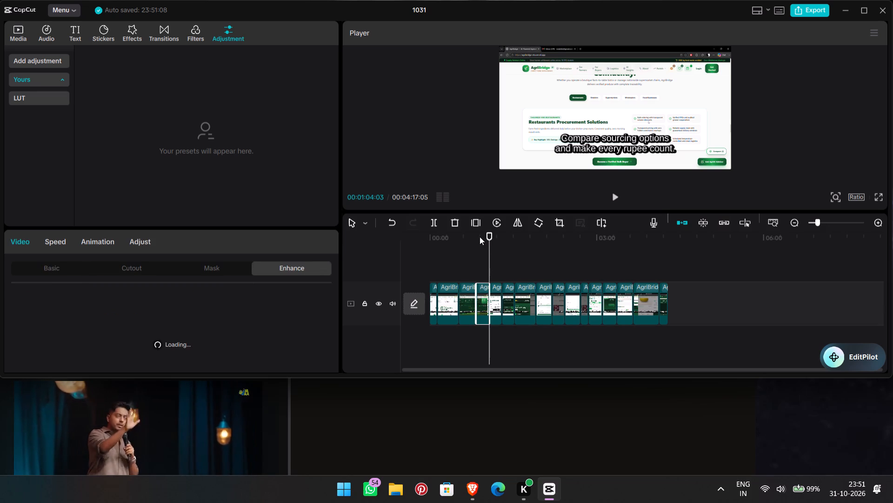
{"action": "left_click", "coordinate": [460, 223]}
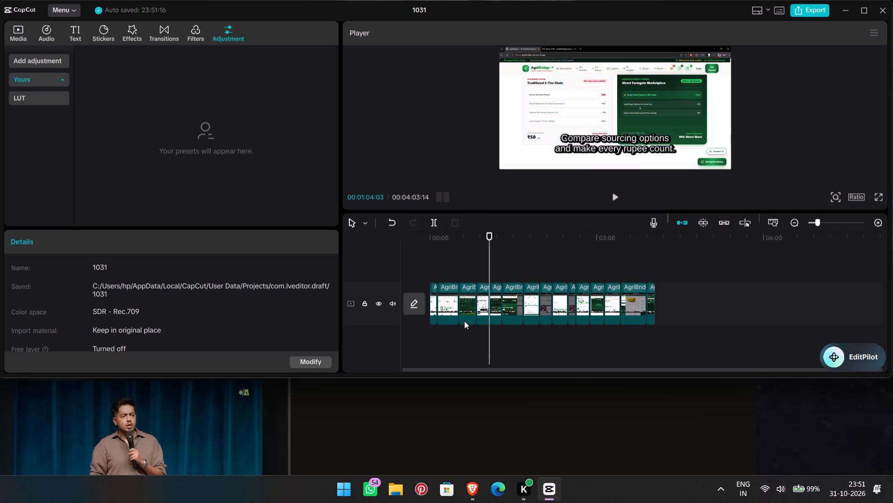
{"action": "left_click", "coordinate": [469, 315]}
{"action": "left_click", "coordinate": [456, 220]}
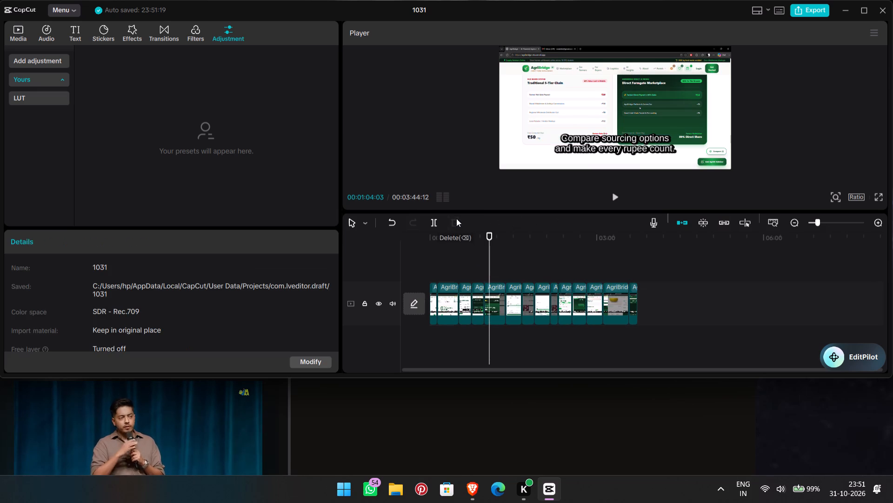
Delete the two adjacent dark clips right after the kept half of the split, including the one showing the login pop-up.
{"action": "left_click", "coordinate": [481, 312]}
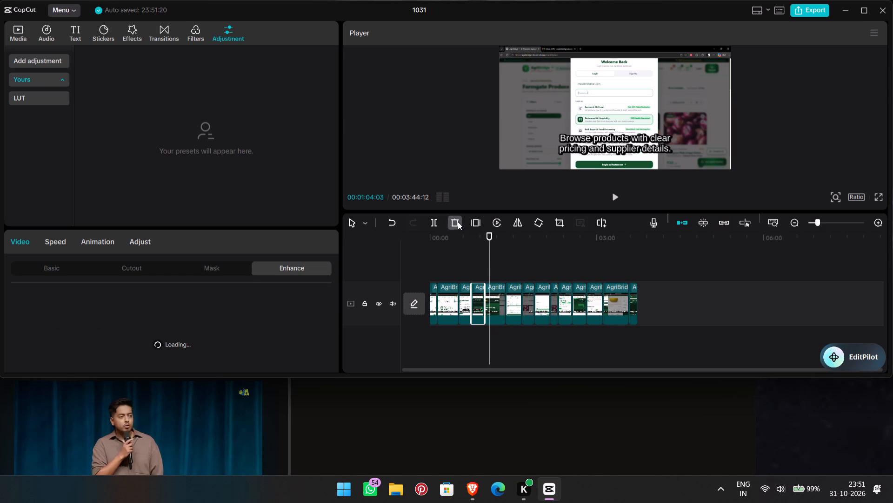
{"action": "left_click", "coordinate": [458, 222]}
{"action": "left_click", "coordinate": [484, 307]}
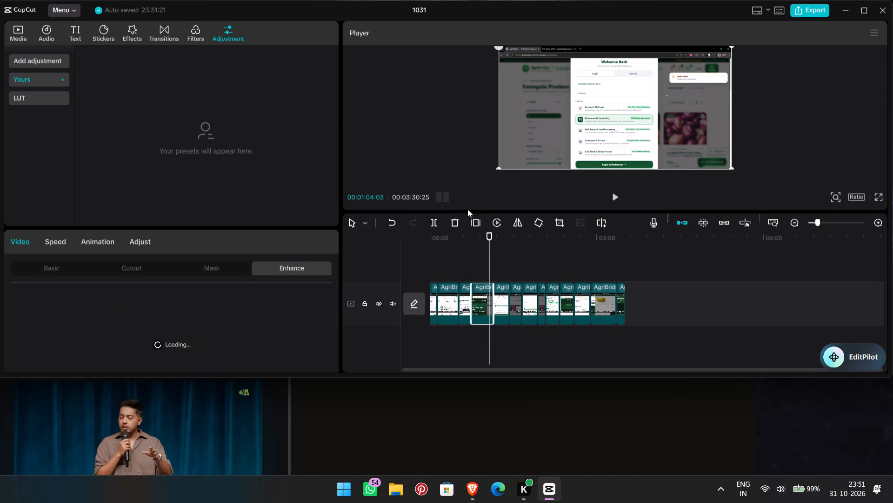
{"action": "left_click", "coordinate": [456, 220]}
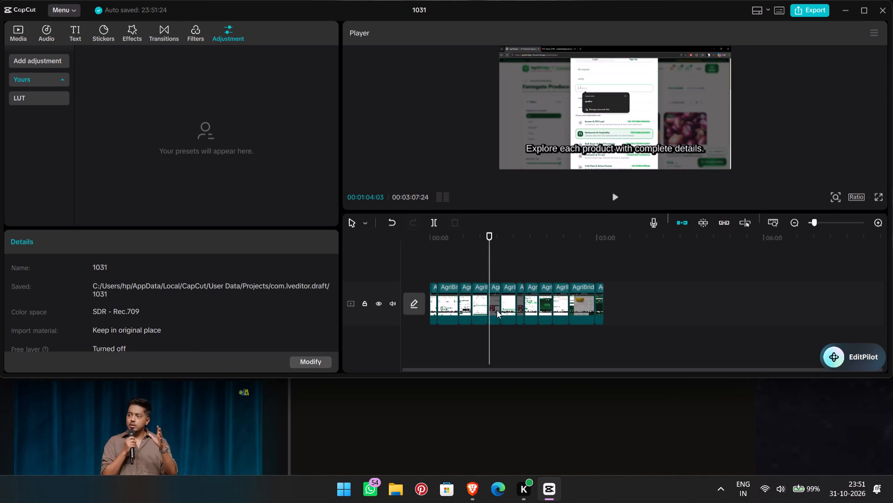
Delete the fifth clip, showing the sign-up pop-up, and the short grey clip located after the white clip following it.
{"action": "left_click", "coordinate": [497, 310]}
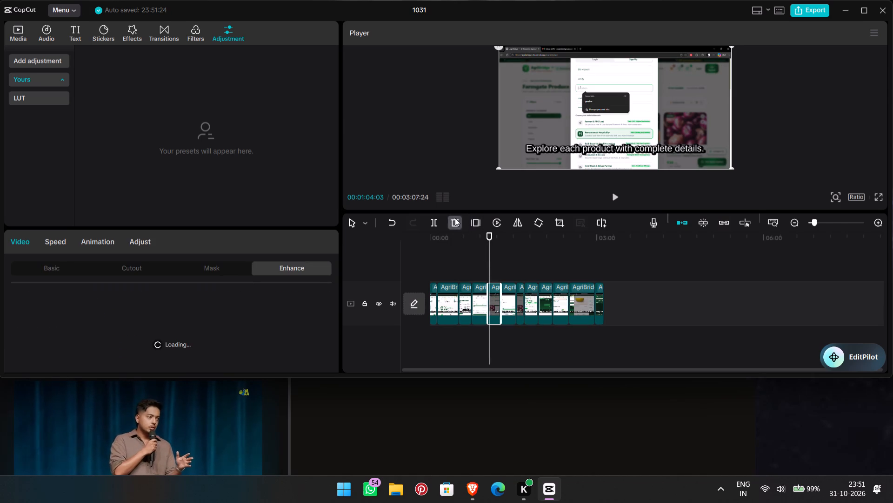
{"action": "left_click", "coordinate": [454, 219]}
{"action": "left_click", "coordinate": [510, 296]}
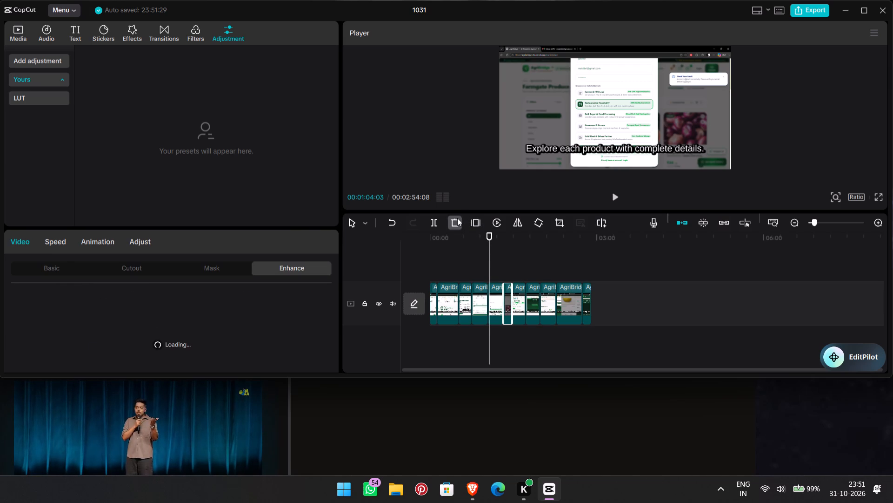
{"action": "left_click", "coordinate": [457, 218]}
Delete the remaining dark green clip, the long grey clip near the end, and the short final clip.
{"action": "left_click", "coordinate": [532, 309]}
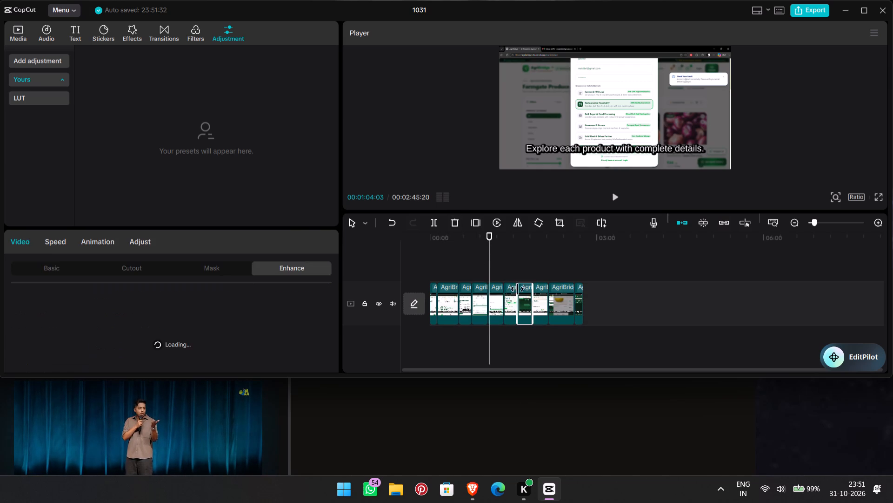
{"action": "left_click", "coordinate": [453, 227]}
{"action": "left_click", "coordinate": [544, 297]}
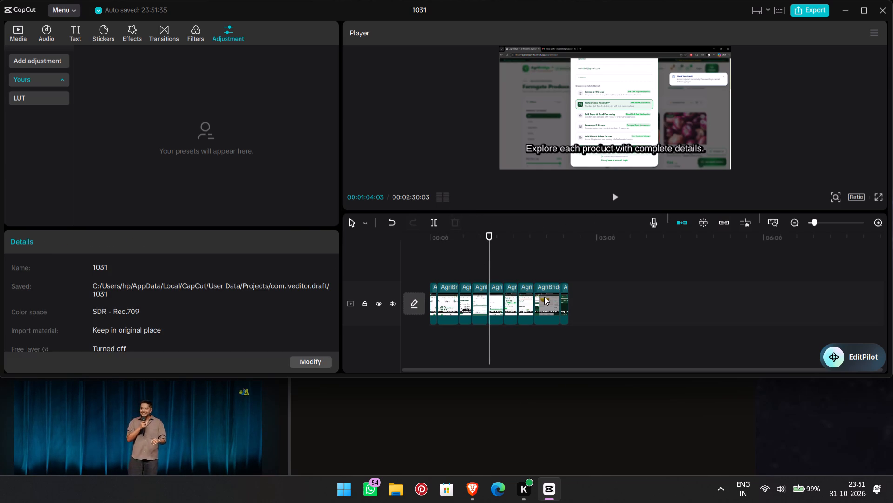
{"action": "left_click", "coordinate": [455, 218]}
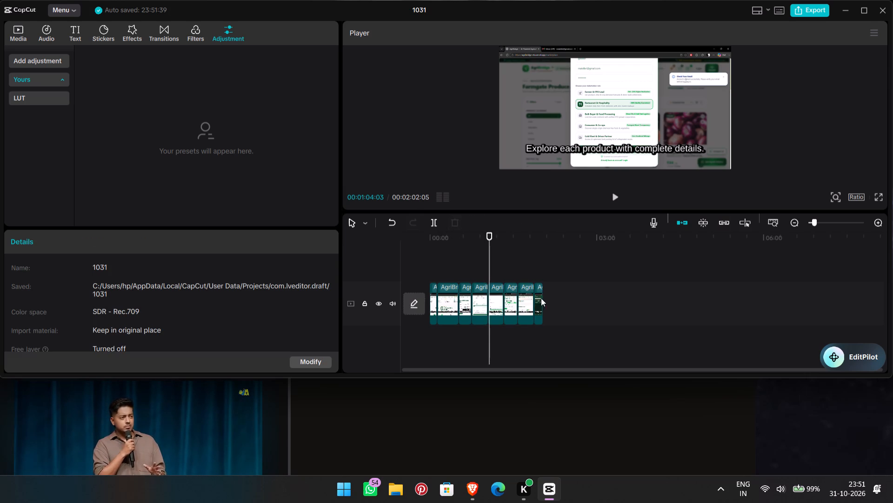
{"action": "left_click", "coordinate": [541, 298]}
{"action": "left_click", "coordinate": [453, 227]}
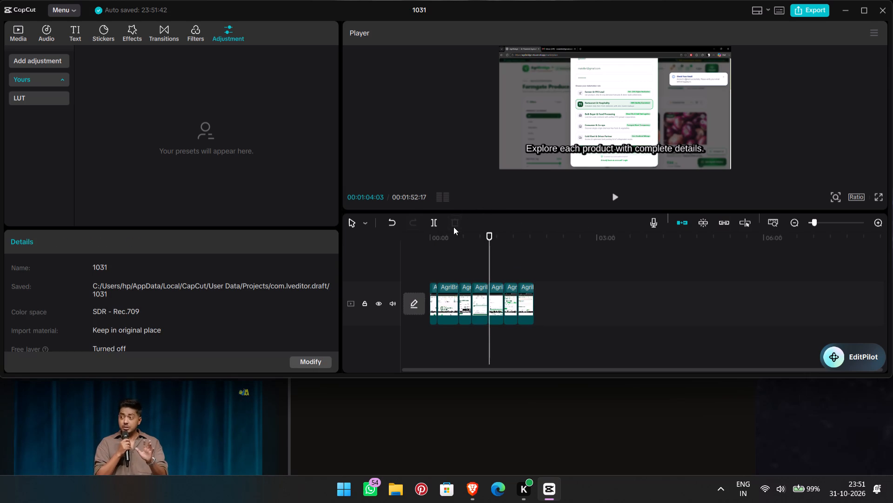
Return to 00:00:00:00 and play the shortened demo timeline to review the remaining clips.
{"action": "double_click", "coordinate": [427, 266]}
{"action": "left_click", "coordinate": [426, 265]}
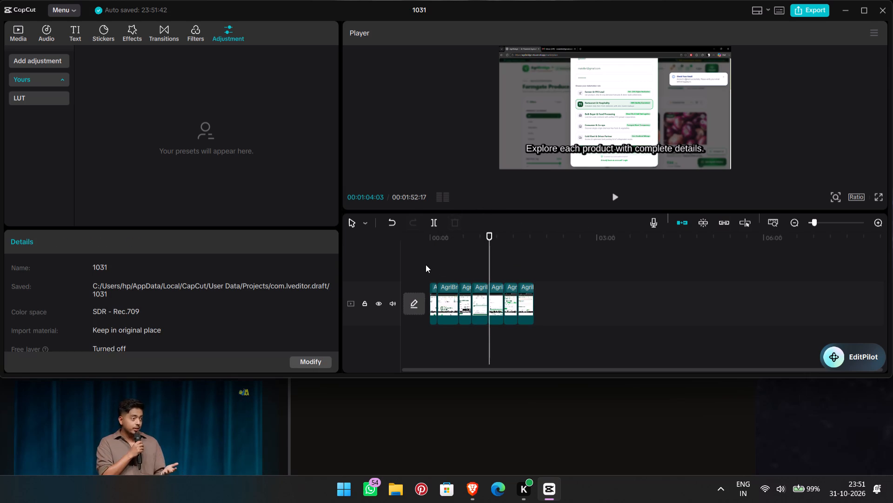
{"action": "left_click", "coordinate": [462, 264]}
{"action": "left_click_drag", "start_coordinate": [462, 264], "coordinate": [393, 255]}
{"action": "left_click", "coordinate": [393, 255]}
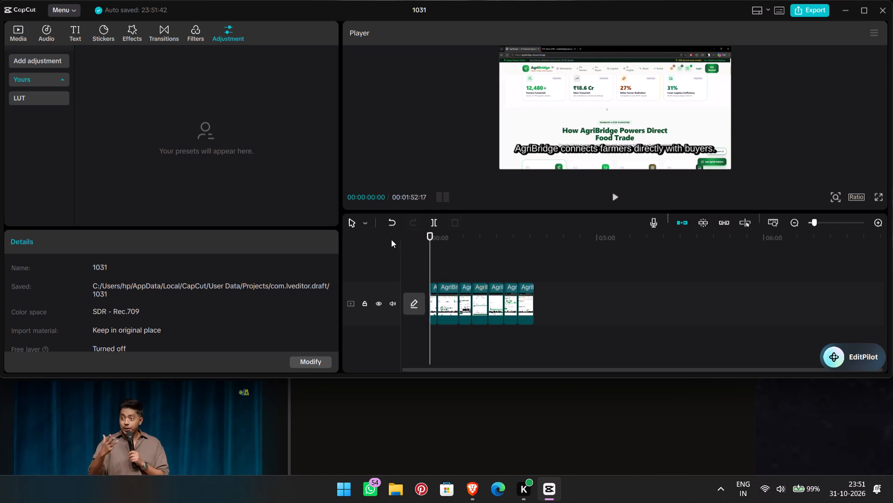
{"action": "left_click", "coordinate": [615, 197]}
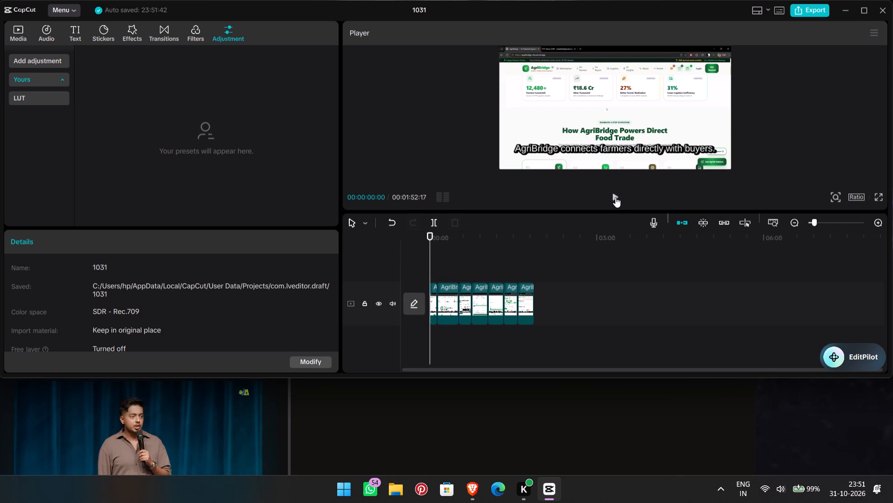
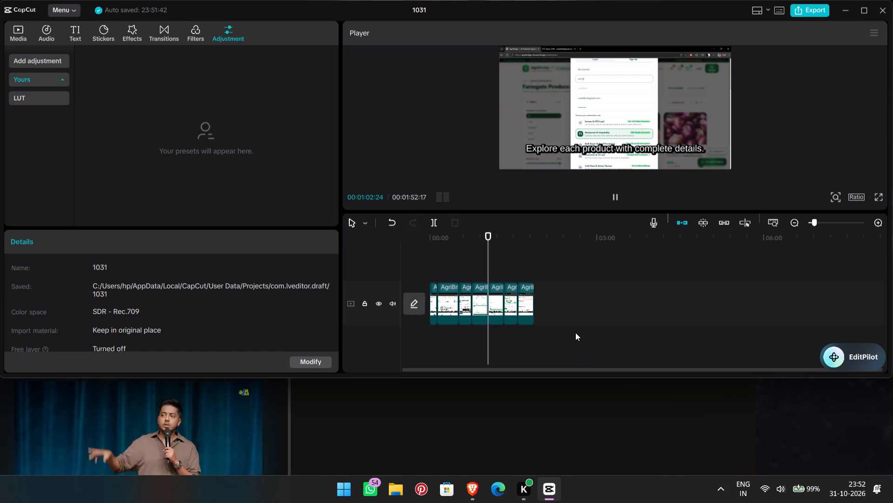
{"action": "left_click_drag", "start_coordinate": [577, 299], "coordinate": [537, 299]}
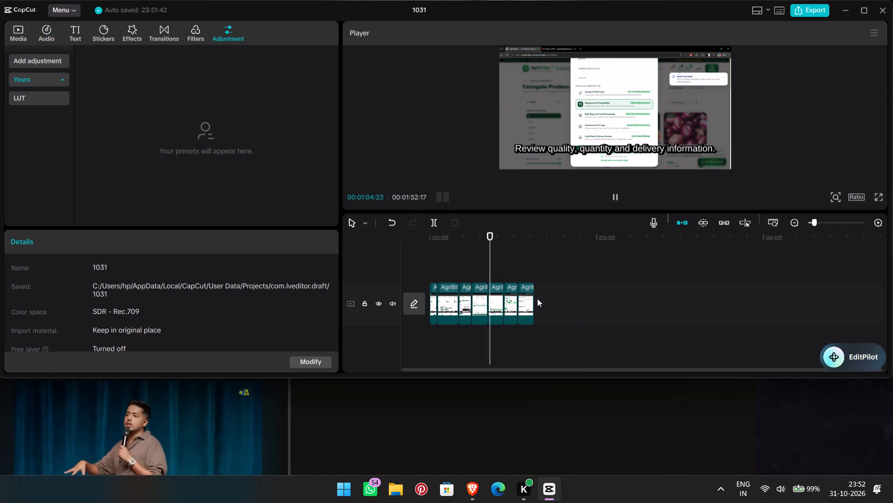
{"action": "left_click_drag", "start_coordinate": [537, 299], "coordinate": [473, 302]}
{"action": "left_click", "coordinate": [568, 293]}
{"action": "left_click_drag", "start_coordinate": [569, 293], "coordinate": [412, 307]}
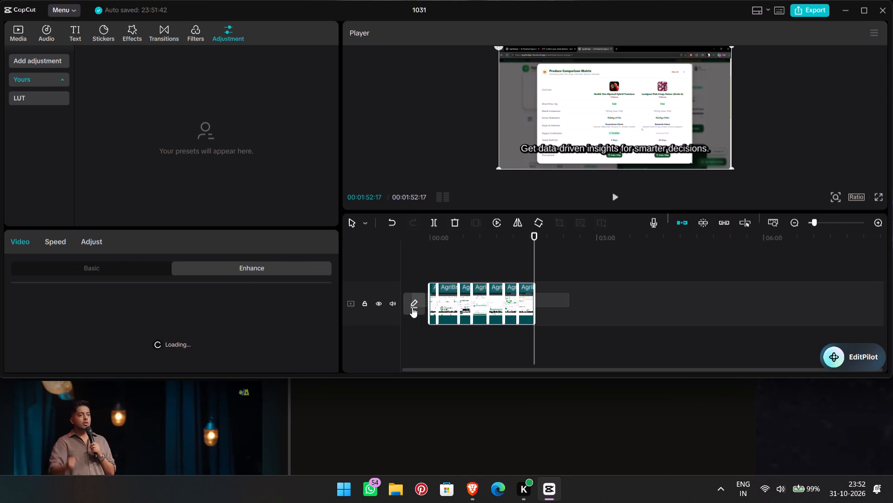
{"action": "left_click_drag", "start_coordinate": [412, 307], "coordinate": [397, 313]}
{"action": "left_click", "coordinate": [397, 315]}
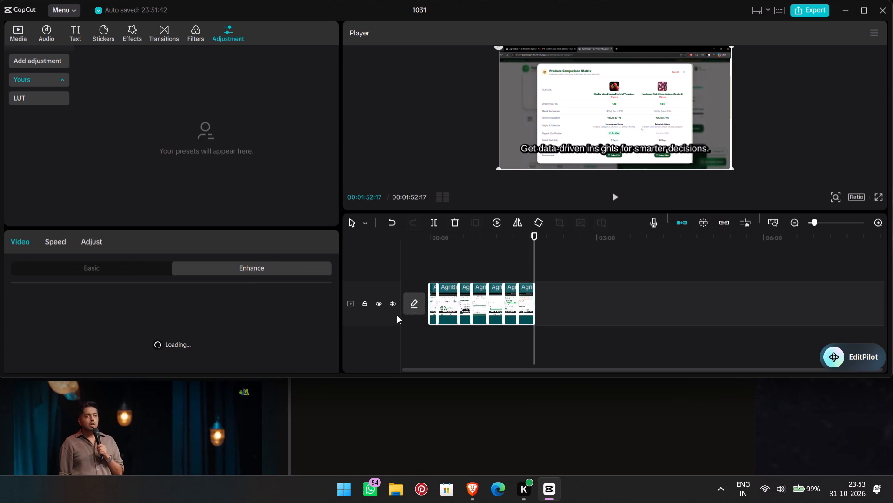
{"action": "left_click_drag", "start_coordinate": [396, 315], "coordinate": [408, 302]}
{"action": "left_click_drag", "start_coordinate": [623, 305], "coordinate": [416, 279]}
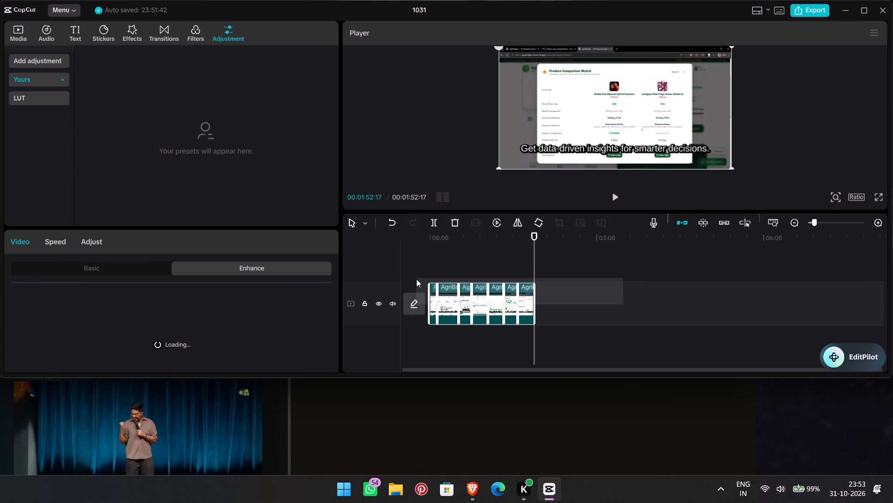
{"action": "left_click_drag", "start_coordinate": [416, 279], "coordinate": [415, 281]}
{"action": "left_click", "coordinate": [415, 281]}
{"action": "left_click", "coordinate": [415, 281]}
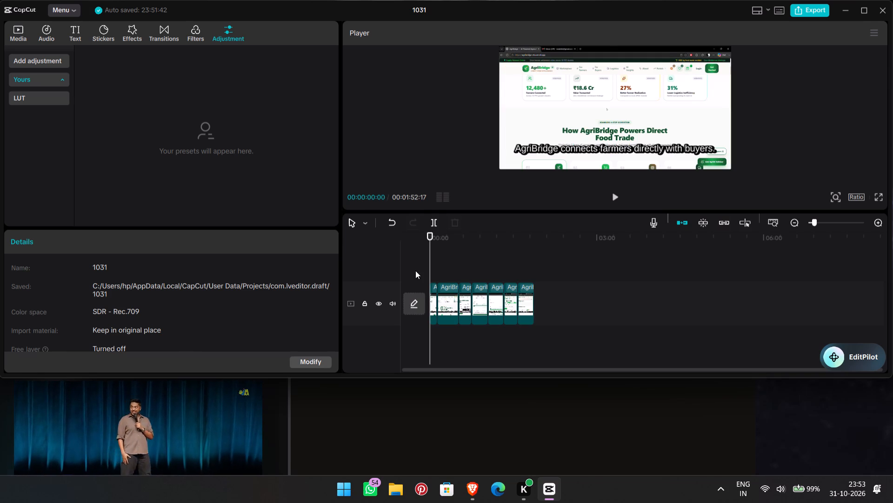
Scrub the timeline to its end at 00:01:52:17 and replay the shortened demo from the beginning.
{"action": "left_click", "coordinate": [460, 258]}
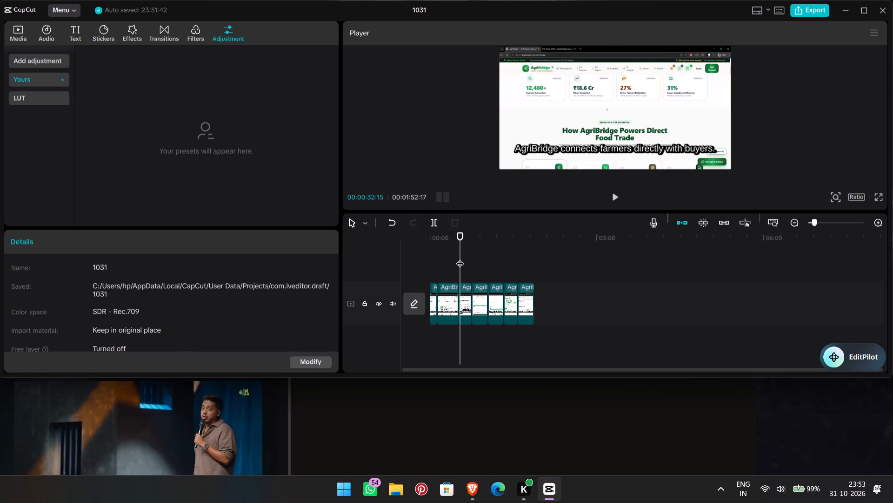
{"action": "left_click_drag", "start_coordinate": [460, 258], "coordinate": [544, 245]}
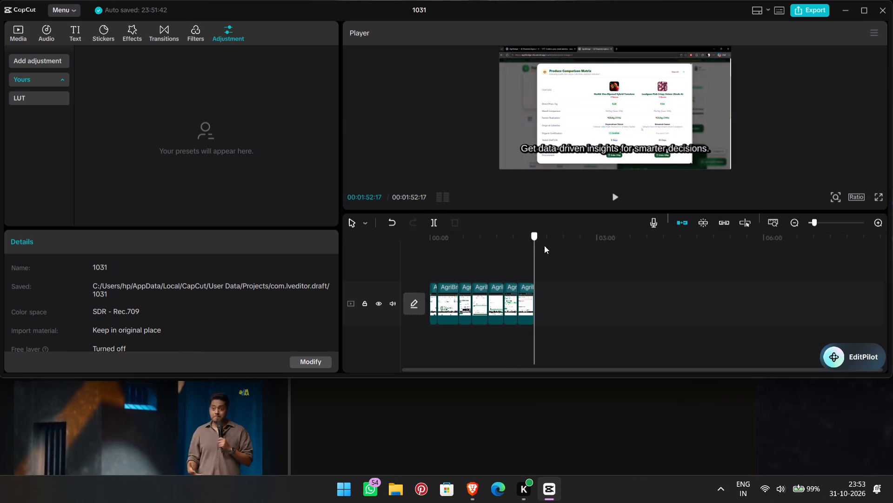
{"action": "left_click_drag", "start_coordinate": [544, 245], "coordinate": [553, 237]}
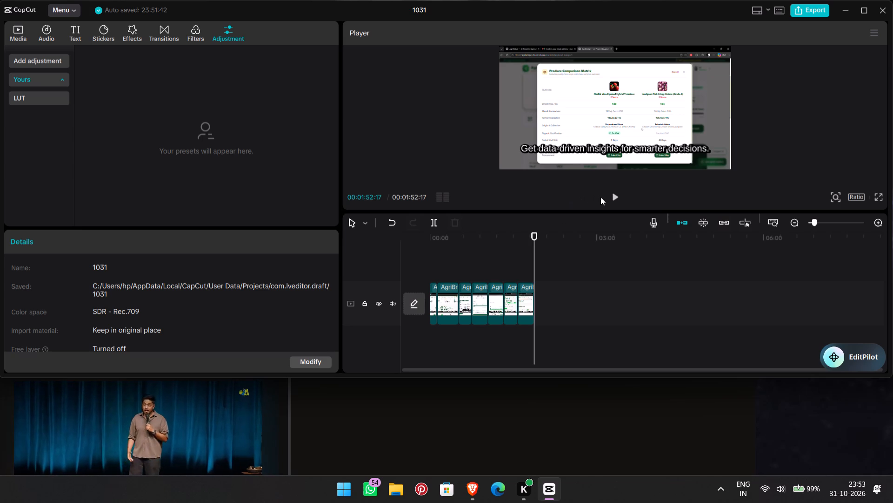
{"action": "left_click", "coordinate": [621, 197]}
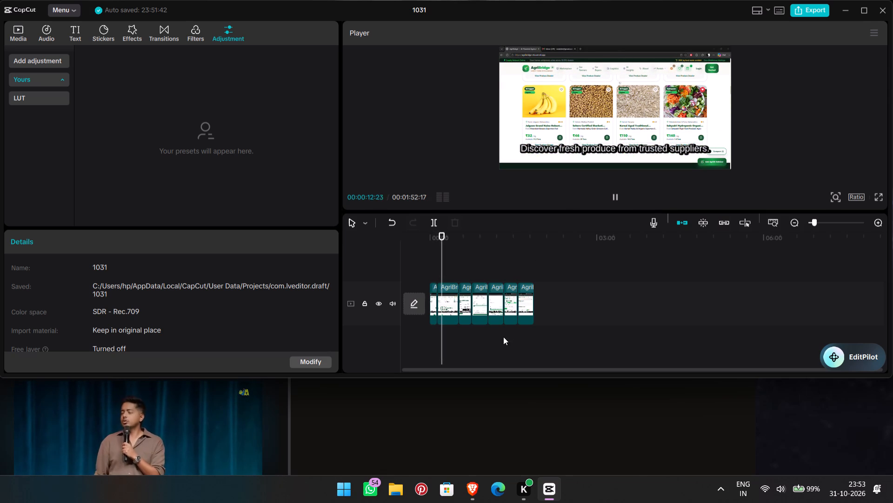
{"action": "left_click", "coordinate": [561, 321]}
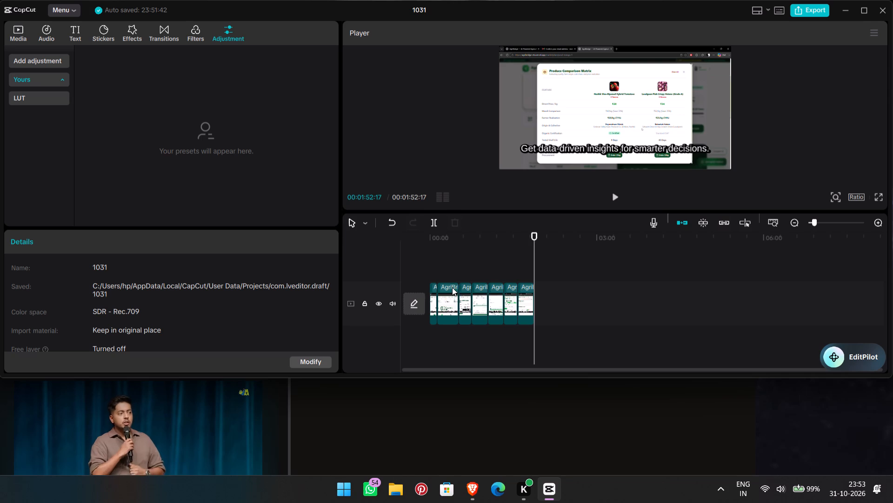
Return to 00:00:00:00 and play the shortened demo timeline again to review it.
{"action": "left_click", "coordinate": [427, 256]}
{"action": "left_click_drag", "start_coordinate": [427, 255], "coordinate": [420, 255]}
{"action": "left_click_drag", "start_coordinate": [495, 255], "coordinate": [309, 260]}
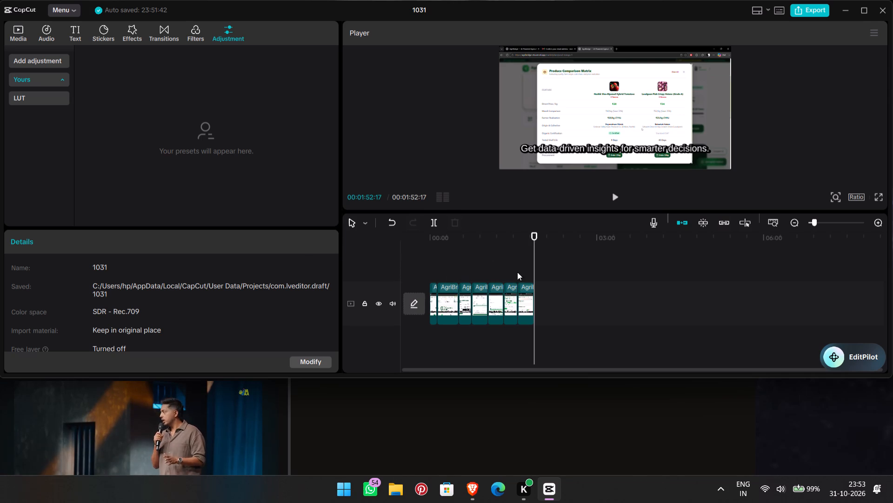
{"action": "left_click", "coordinate": [523, 256]}
{"action": "left_click_drag", "start_coordinate": [523, 256], "coordinate": [328, 266]}
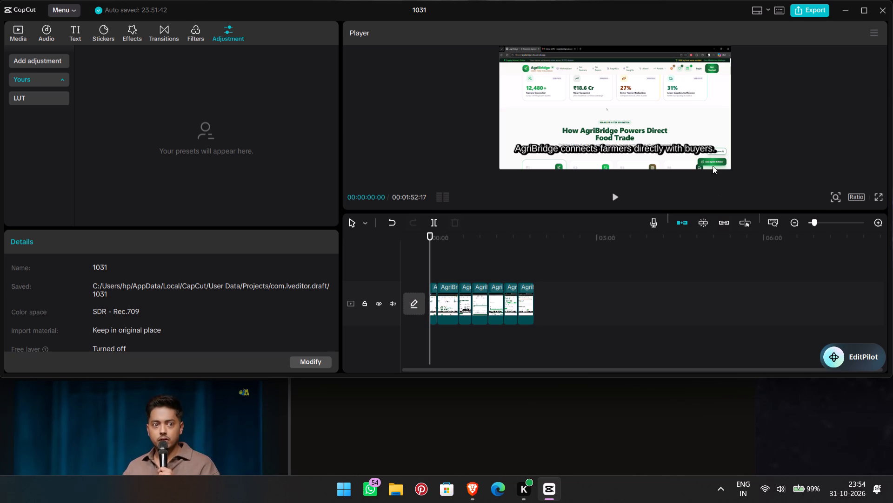
{"action": "left_click", "coordinate": [613, 199]}
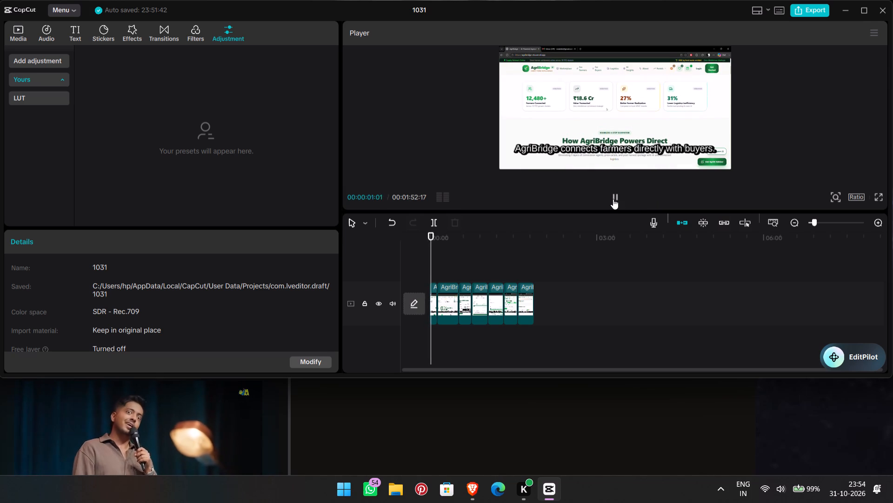
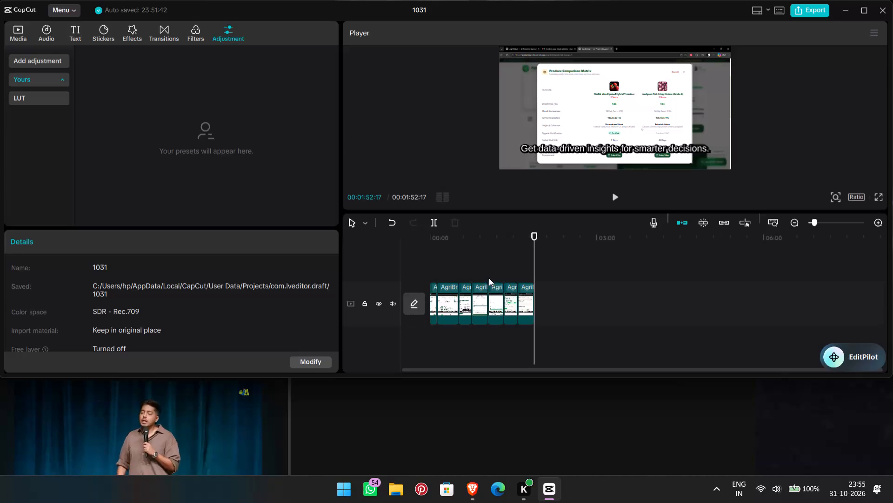
Play the shortened demo from 00:01:03:18 to review the product details section.
{"action": "left_click", "coordinate": [489, 276]}
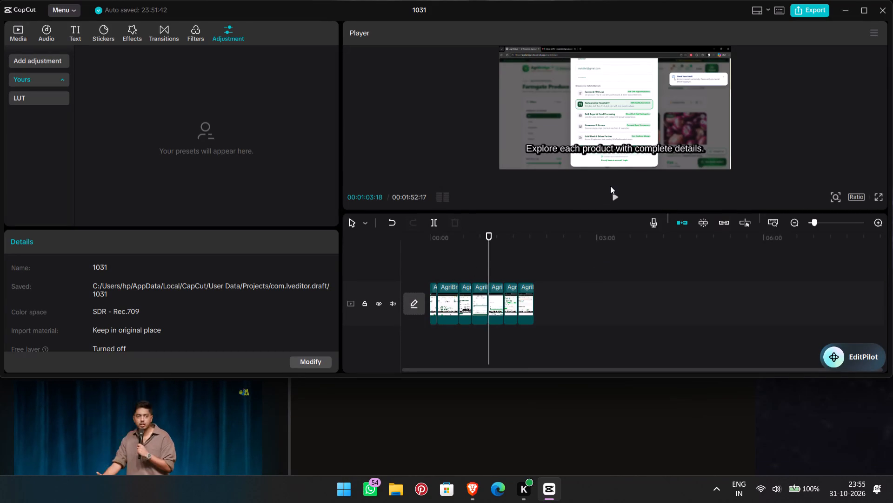
{"action": "left_click", "coordinate": [617, 197]}
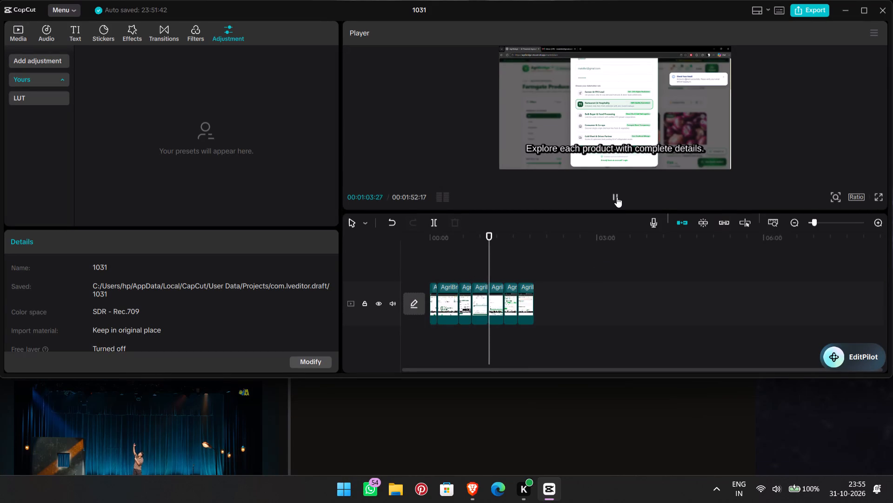
Move the playhead to the timeline's end at 00:01:52:17 and replay the demo from the beginning.
{"action": "left_click", "coordinate": [579, 332]}
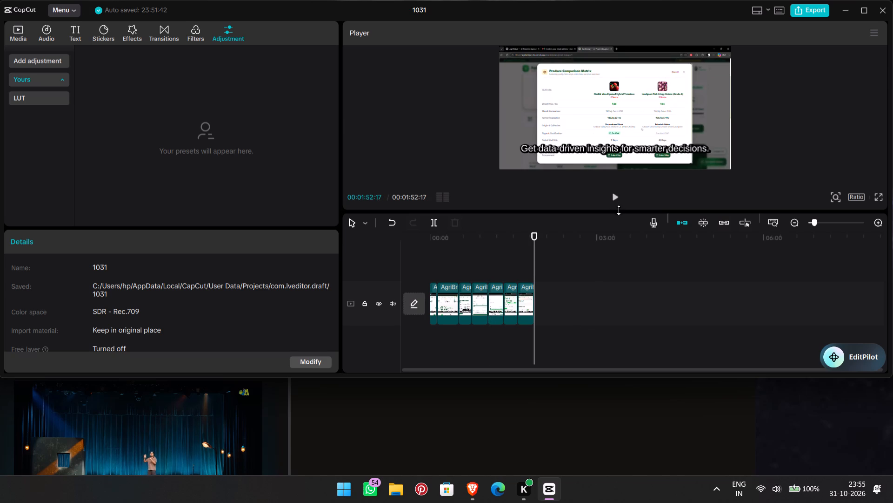
{"action": "left_click", "coordinate": [614, 195]}
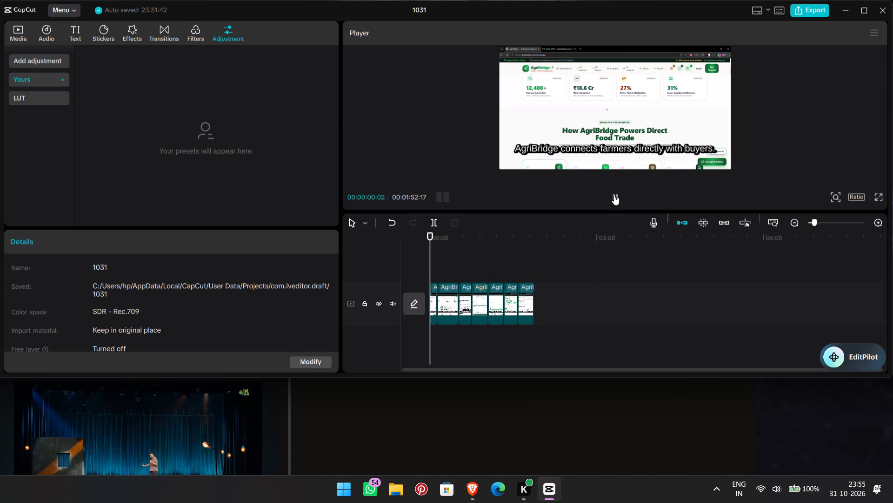
Move the playhead to 00:00:23:29 and play the demo from the AI demand forecast section.
{"action": "left_click", "coordinate": [592, 254]}
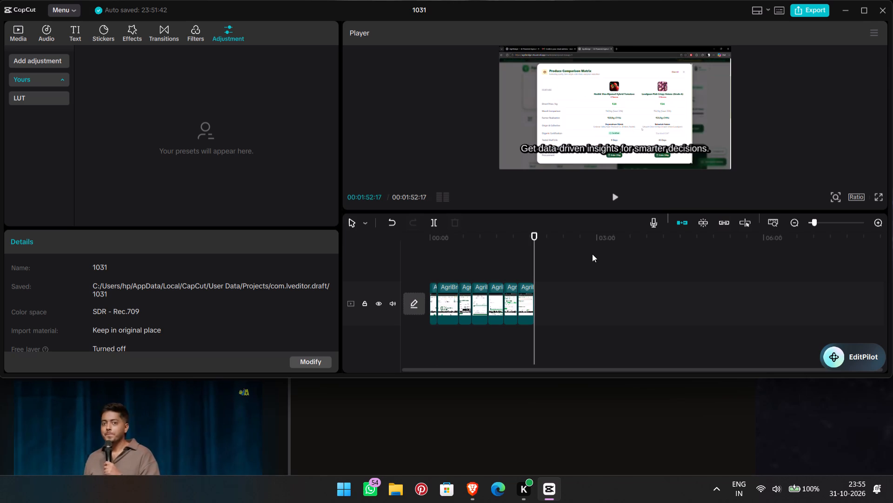
{"action": "left_click", "coordinate": [429, 271]}
{"action": "left_click", "coordinate": [452, 271]}
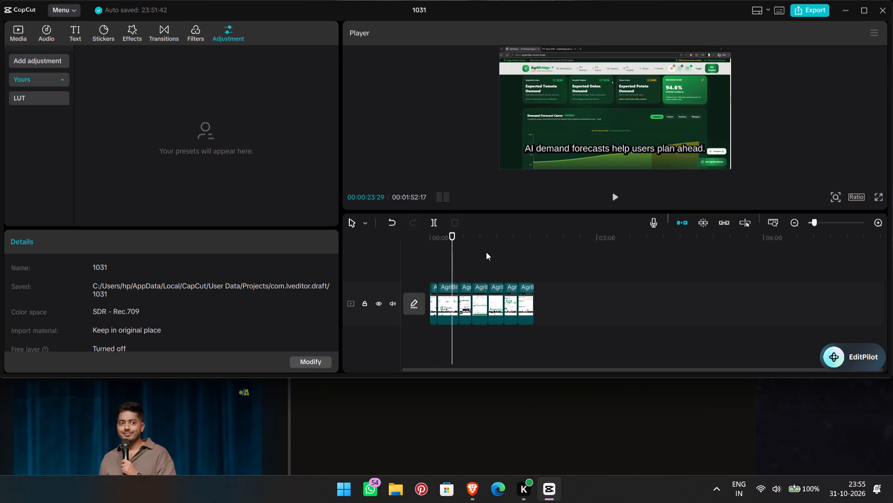
{"action": "left_click", "coordinate": [618, 199]}
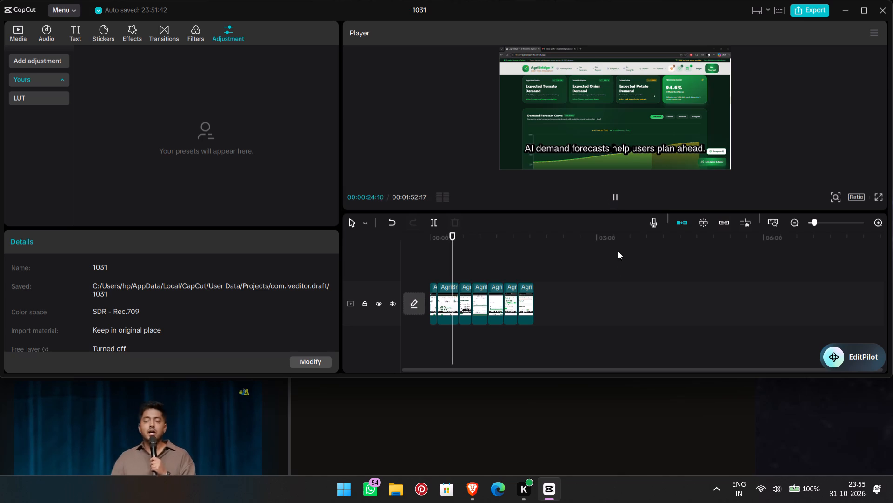
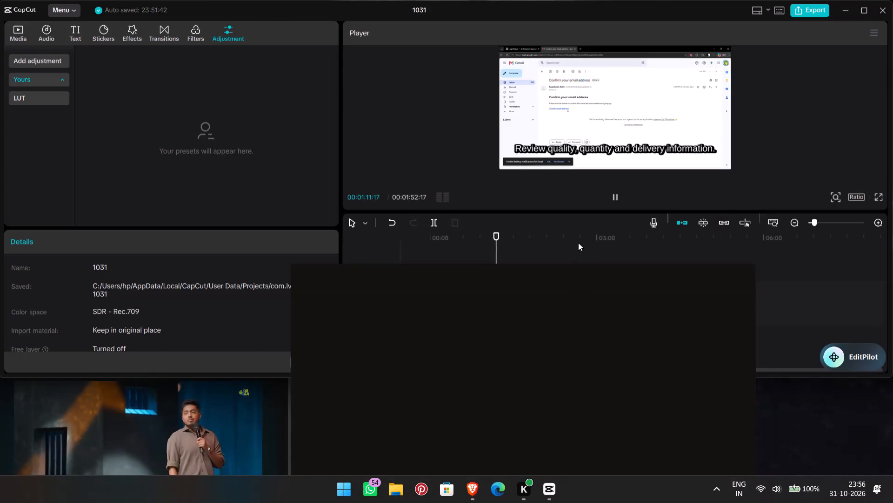
Move the playhead to 00:01:07:03 and play the shortened demo from there to the end.
{"action": "left_click", "coordinate": [578, 243]}
{"action": "left_click", "coordinate": [578, 241]}
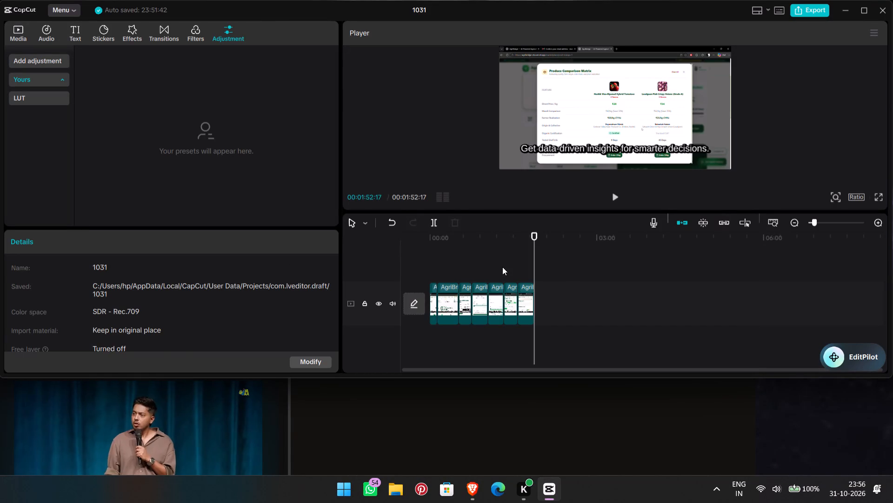
{"action": "left_click", "coordinate": [501, 267]}
{"action": "left_click", "coordinate": [492, 268]}
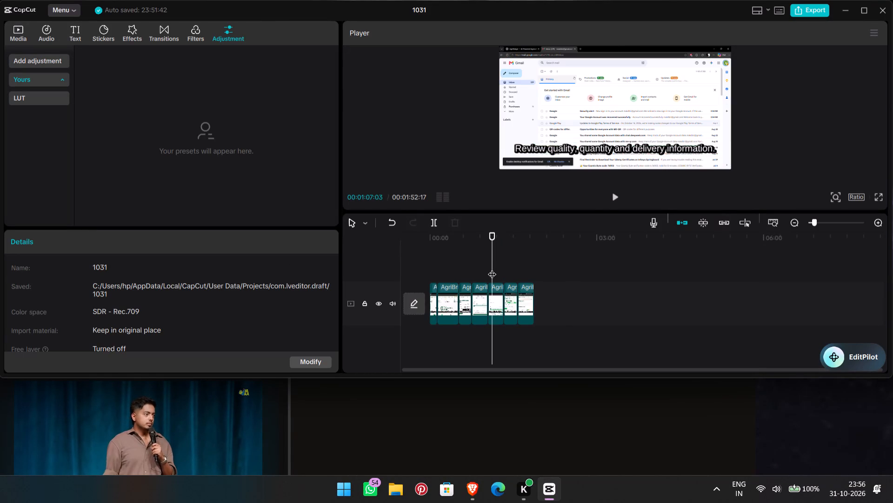
{"action": "left_click", "coordinate": [615, 199]}
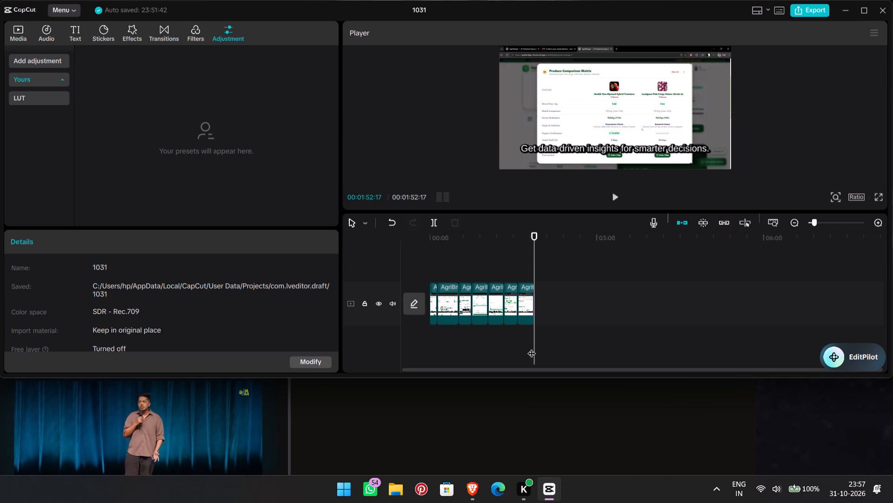
Move the playhead back to 00:00:21:29, at the start of the AI demand forecast section.
{"action": "left_click_drag", "start_coordinate": [532, 347], "coordinate": [451, 341]}
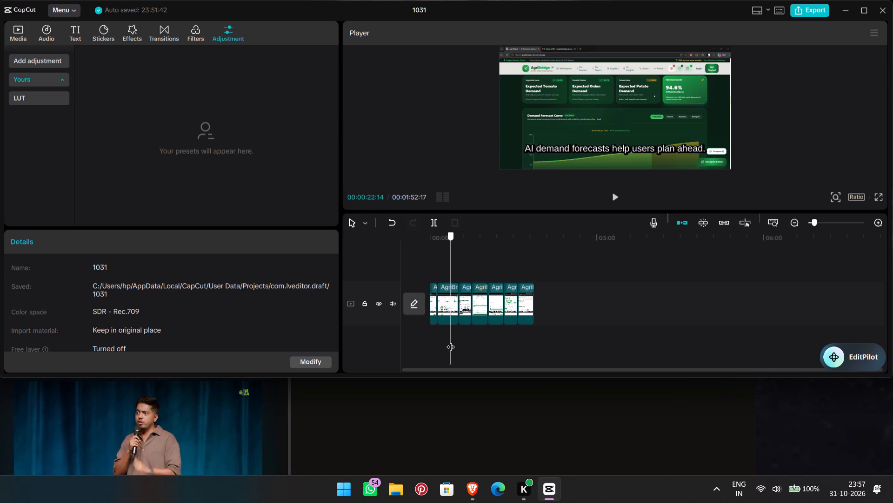
{"action": "left_click_drag", "start_coordinate": [451, 341], "coordinate": [450, 341]}
{"action": "left_click", "coordinate": [450, 341]}
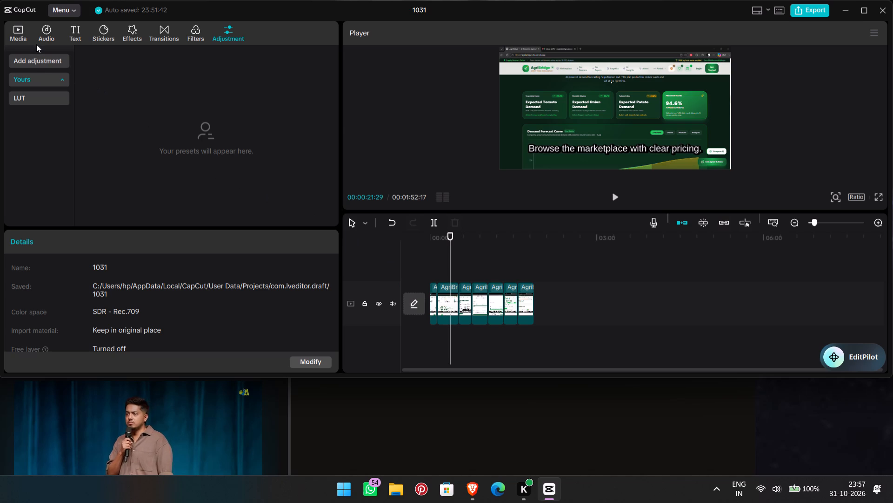
Import the video 7670836-uhd_3840_2160_30fps.mp4 from the Downloads folder into the project's media.
{"action": "left_click", "coordinate": [48, 35]}
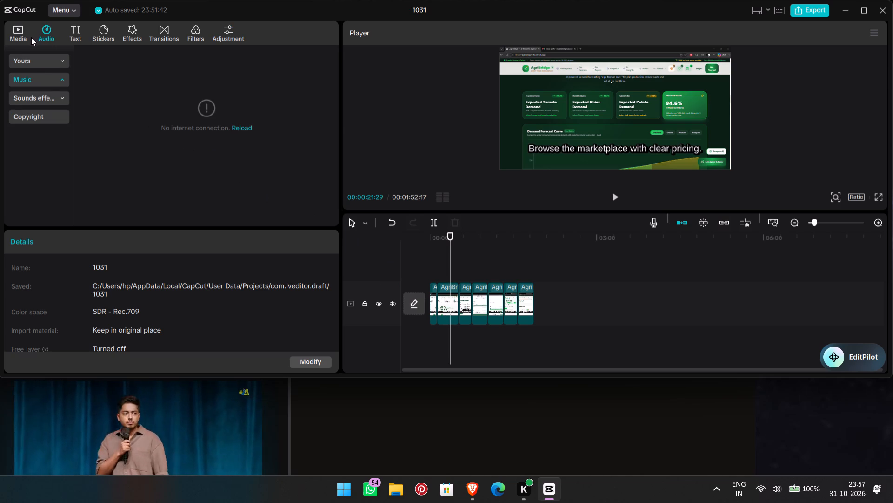
{"action": "left_click", "coordinate": [19, 41]}
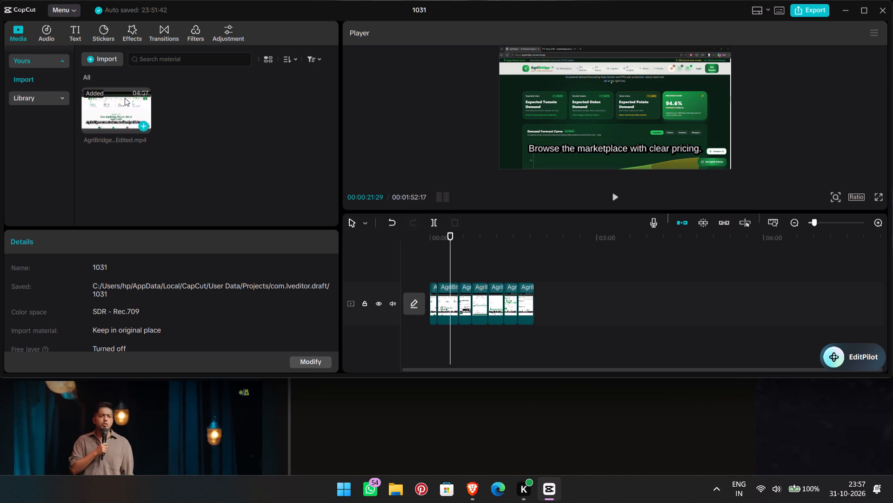
{"action": "left_click", "coordinate": [173, 122]}
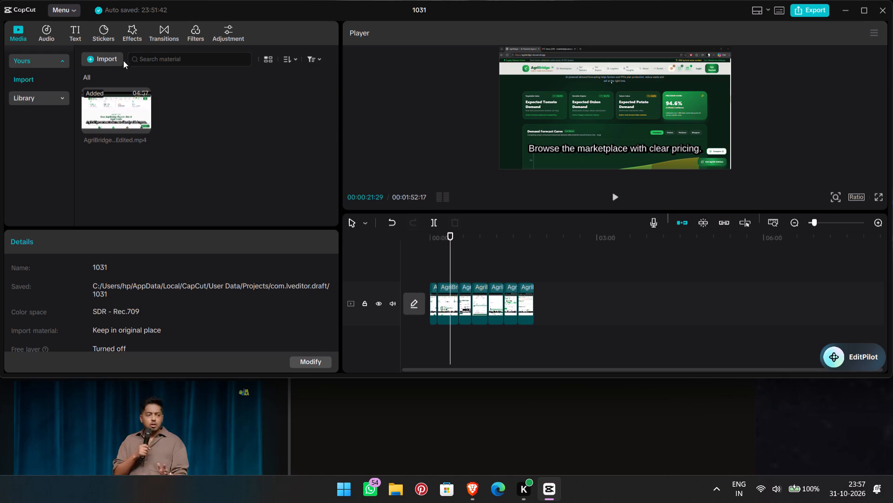
{"action": "left_click", "coordinate": [107, 58]}
{"action": "scroll", "coordinate": [147, 102], "scroll_direction": "down", "scroll_amount": 1}
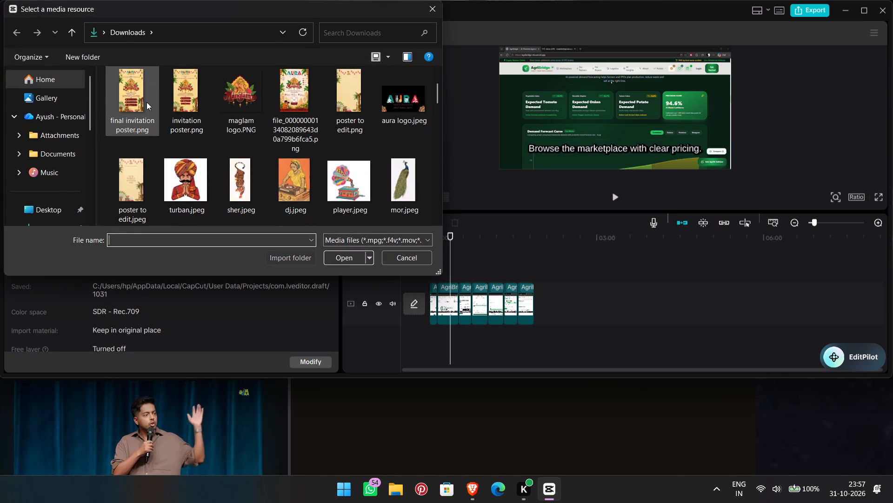
{"action": "scroll", "coordinate": [147, 102], "scroll_direction": "down", "scroll_amount": 5}
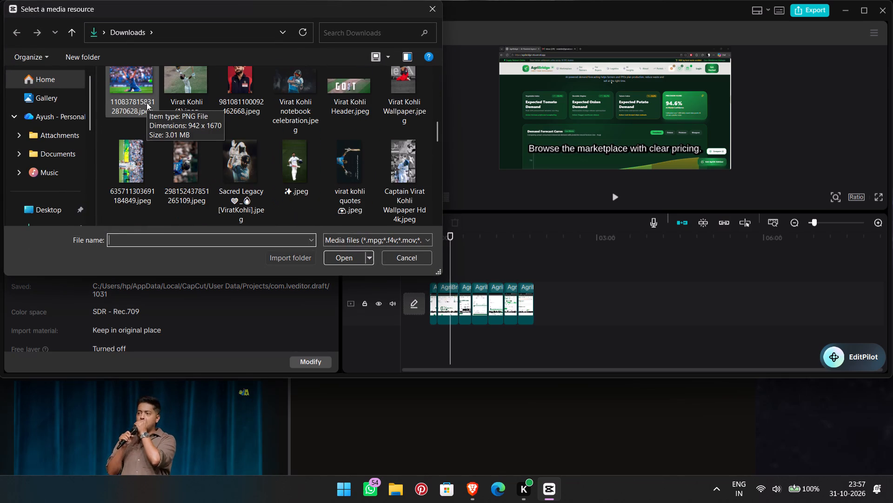
{"action": "scroll", "coordinate": [147, 102], "scroll_direction": "down", "scroll_amount": 2}
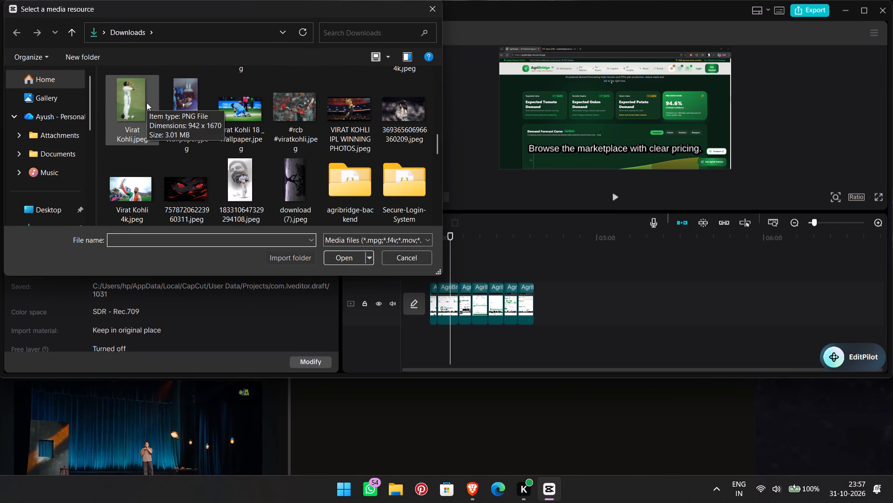
{"action": "scroll", "coordinate": [147, 102], "scroll_direction": "down", "scroll_amount": 3}
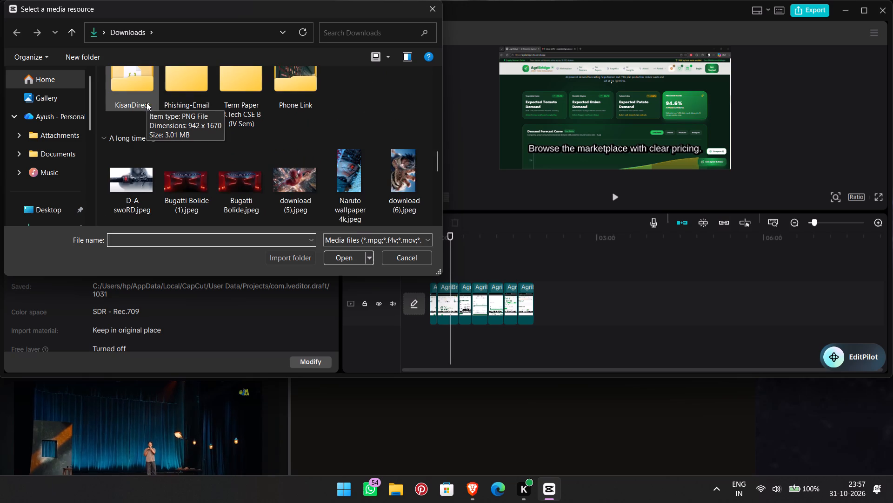
{"action": "scroll", "coordinate": [147, 102], "scroll_direction": "up", "scroll_amount": 4}
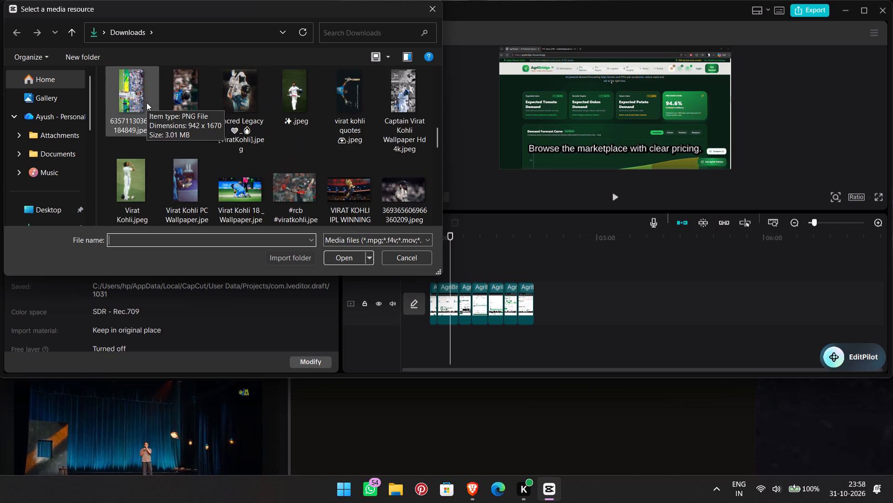
{"action": "scroll", "coordinate": [147, 102], "scroll_direction": "up", "scroll_amount": 4}
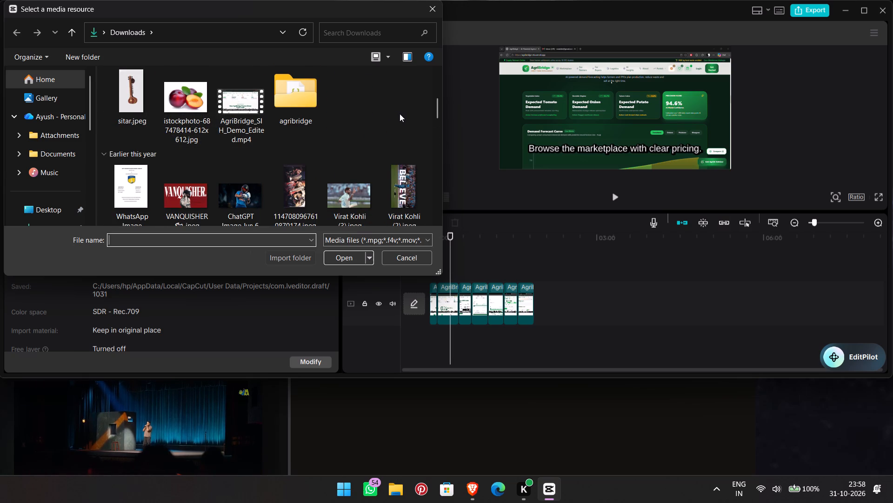
{"action": "scroll", "coordinate": [400, 114], "scroll_direction": "down", "scroll_amount": 4}
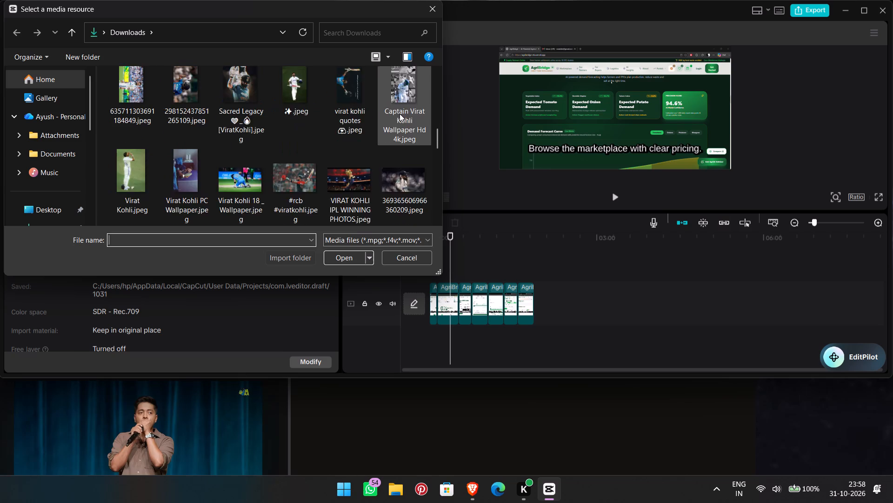
{"action": "scroll", "coordinate": [400, 114], "scroll_direction": "down", "scroll_amount": 7}
{"action": "scroll", "coordinate": [400, 114], "scroll_direction": "up", "scroll_amount": 3}
{"action": "scroll", "coordinate": [400, 114], "scroll_direction": "down", "scroll_amount": 1}
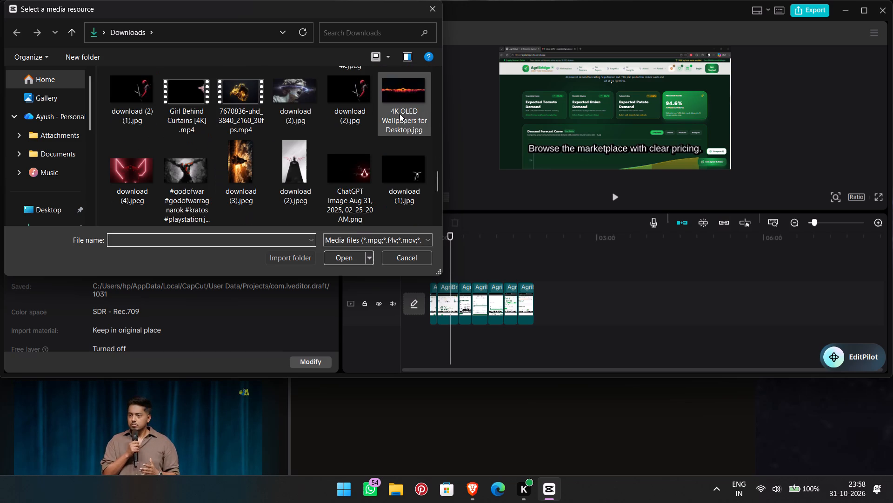
{"action": "scroll", "coordinate": [400, 114], "scroll_direction": "up", "scroll_amount": 2}
{"action": "scroll", "coordinate": [400, 114], "scroll_direction": "down", "scroll_amount": 1}
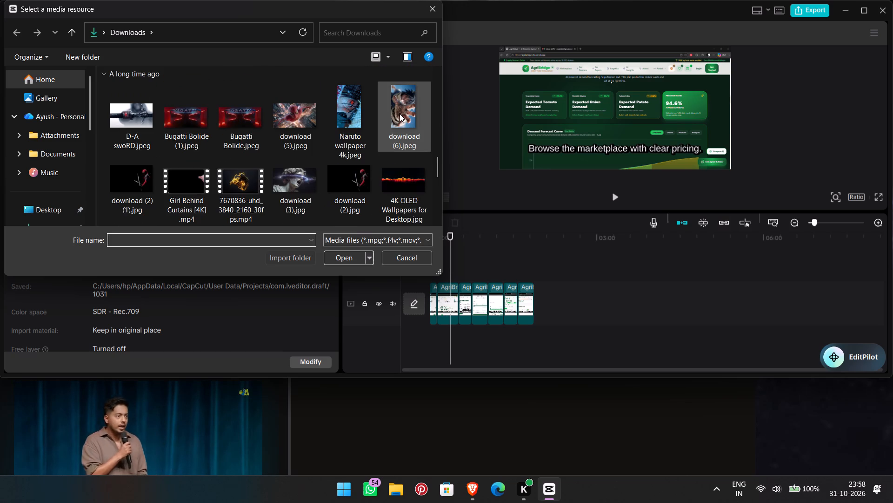
{"action": "left_click", "coordinate": [229, 185]}
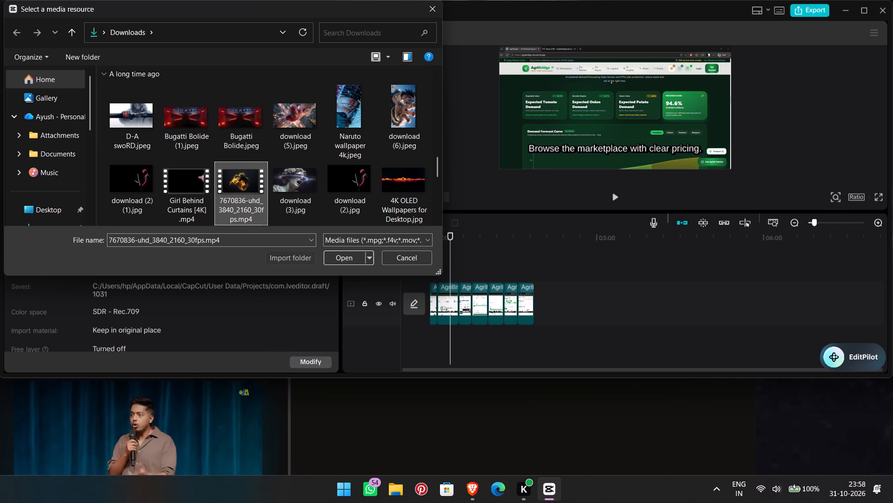
{"action": "left_click", "coordinate": [333, 262]}
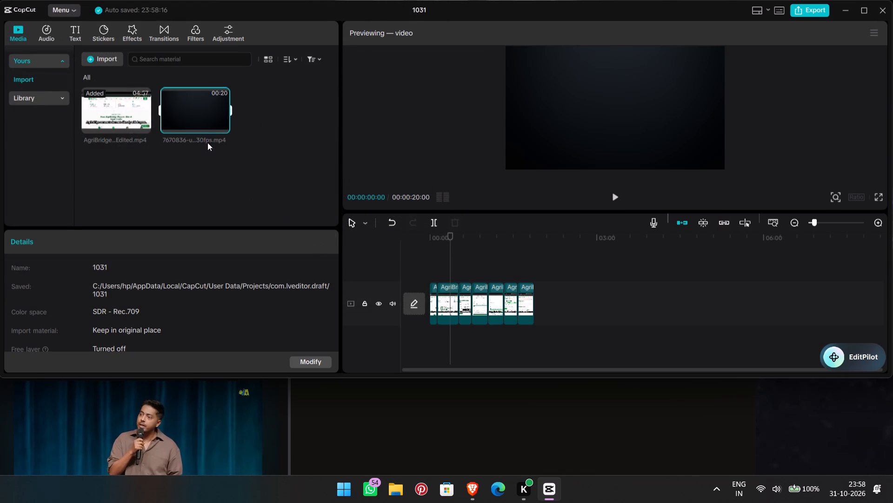
Append the imported 7670836 video to the main track, directly after the last AgriBridge clip.
{"action": "left_click_drag", "start_coordinate": [198, 113], "coordinate": [550, 294]}
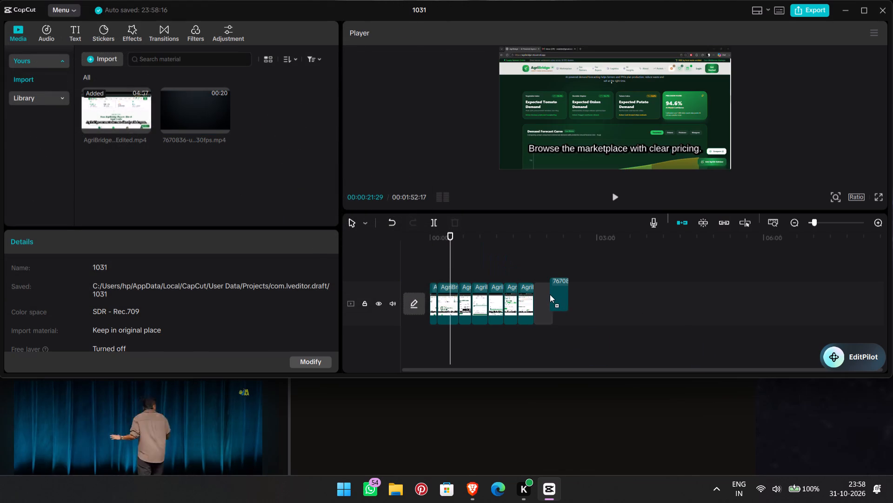
{"action": "left_click_drag", "start_coordinate": [550, 294], "coordinate": [535, 306]}
{"action": "left_click", "coordinate": [535, 305]}
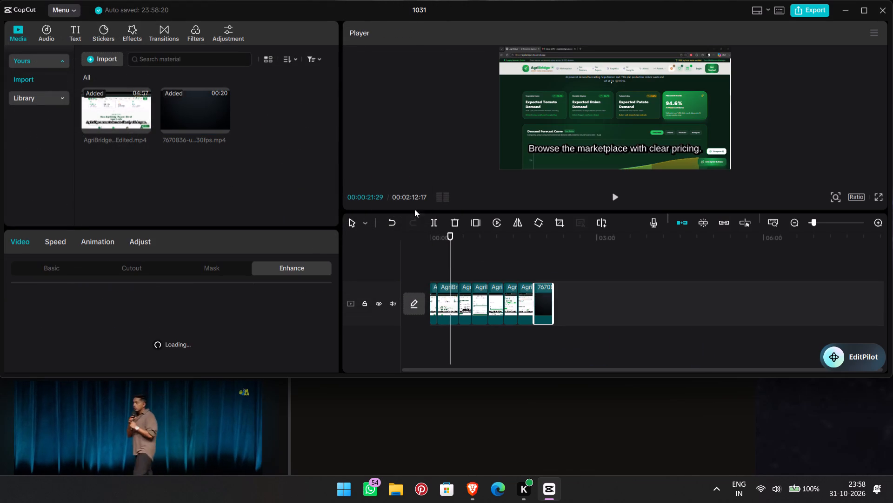
Play the timeline from 00:01:45:22 to review the transition from the AgriBridge demo into the appended clip.
{"action": "left_click", "coordinate": [618, 199]}
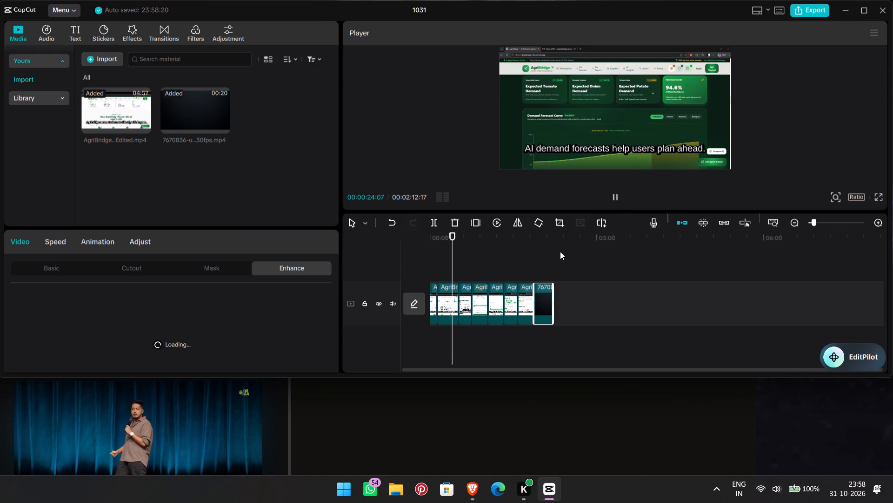
{"action": "left_click", "coordinate": [520, 242]}
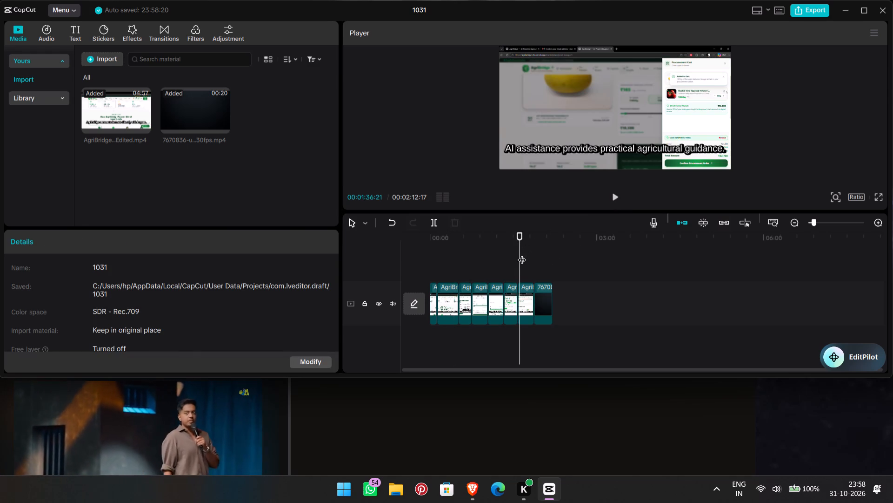
{"action": "double_click", "coordinate": [522, 254]}
{"action": "left_click", "coordinate": [528, 250]}
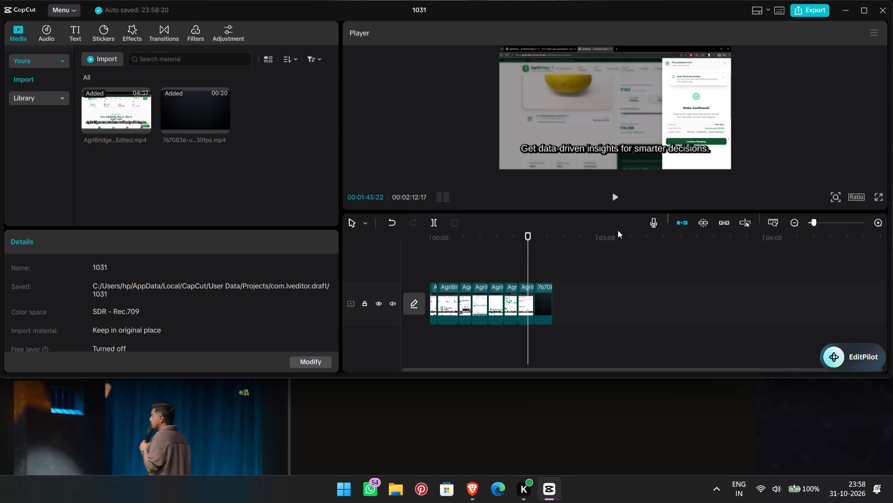
{"action": "left_click", "coordinate": [618, 199]}
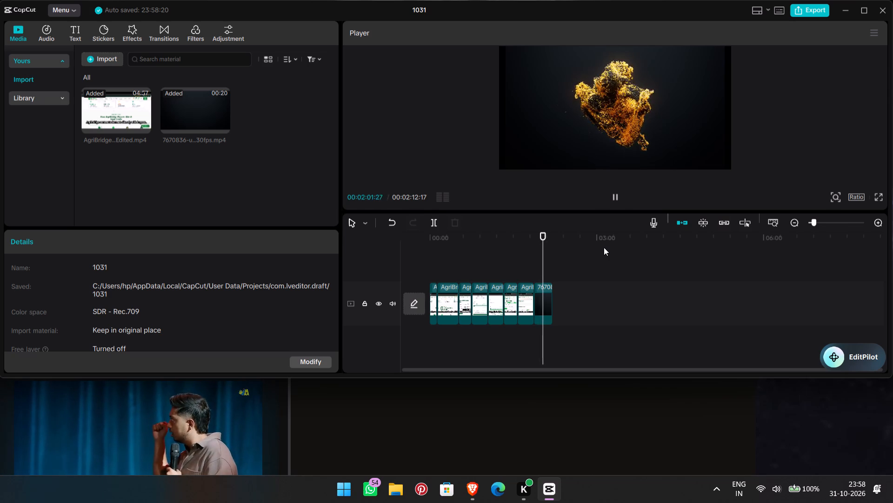
{"action": "left_click", "coordinate": [739, 122]}
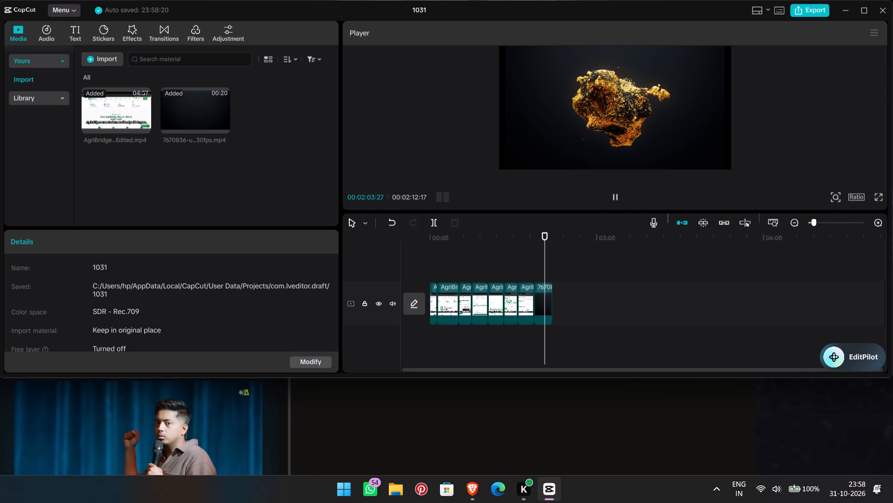
Change the project's aspect ratio to 9:16.
{"action": "left_click", "coordinate": [853, 190]}
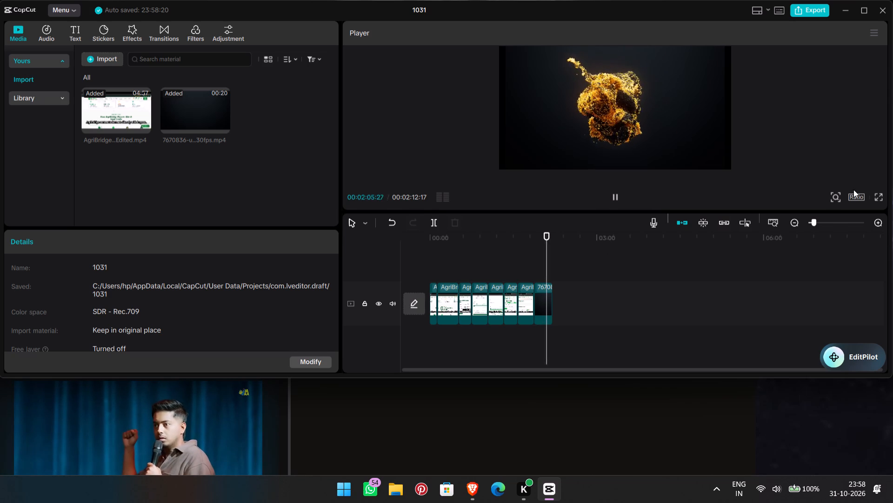
{"action": "left_click", "coordinate": [853, 202]}
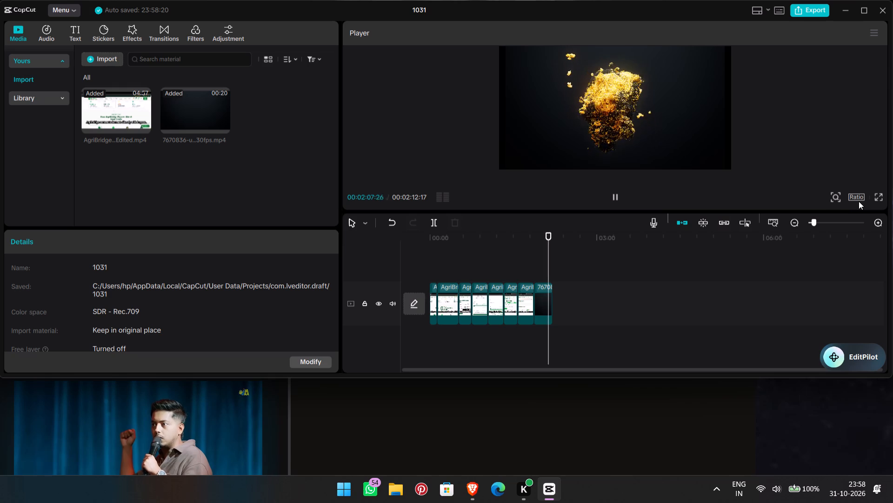
{"action": "left_click", "coordinate": [859, 200]}
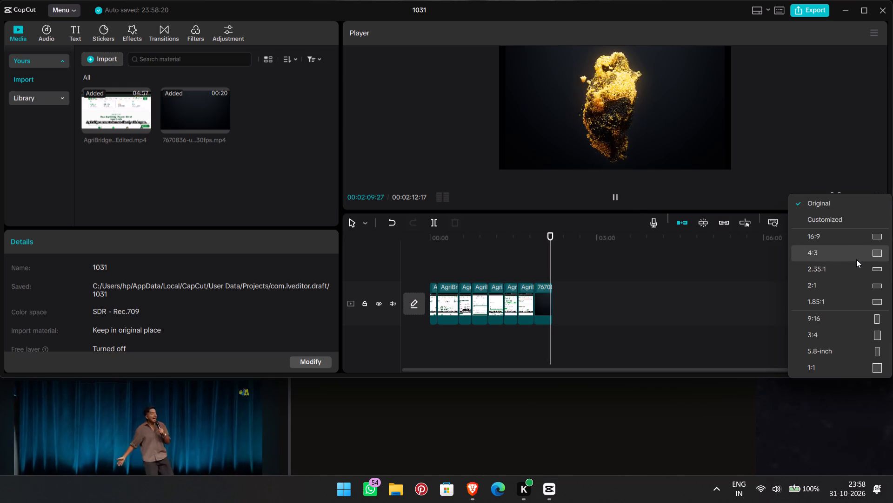
{"action": "left_click", "coordinate": [850, 318]}
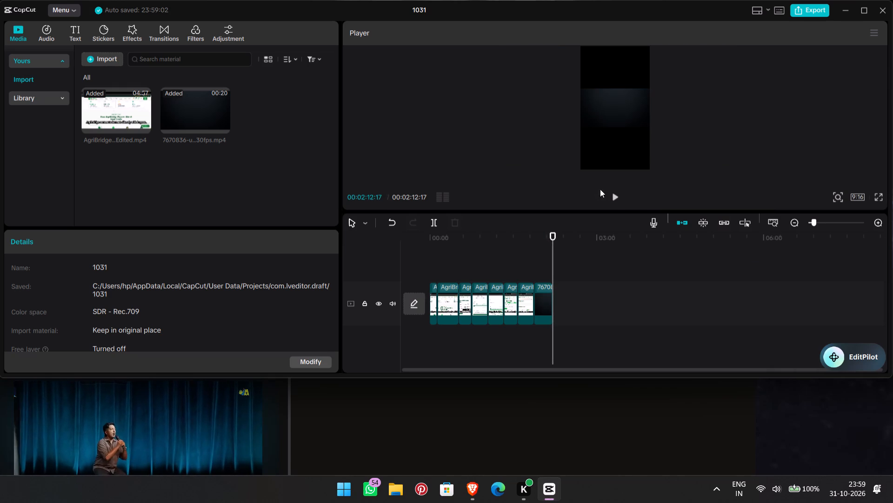
Check the vertical framing from the beginning and at 00:01:56:08, 00:01:44:22, 00:01:09:03 and 00:00:33:15.
{"action": "left_click", "coordinate": [613, 201]}
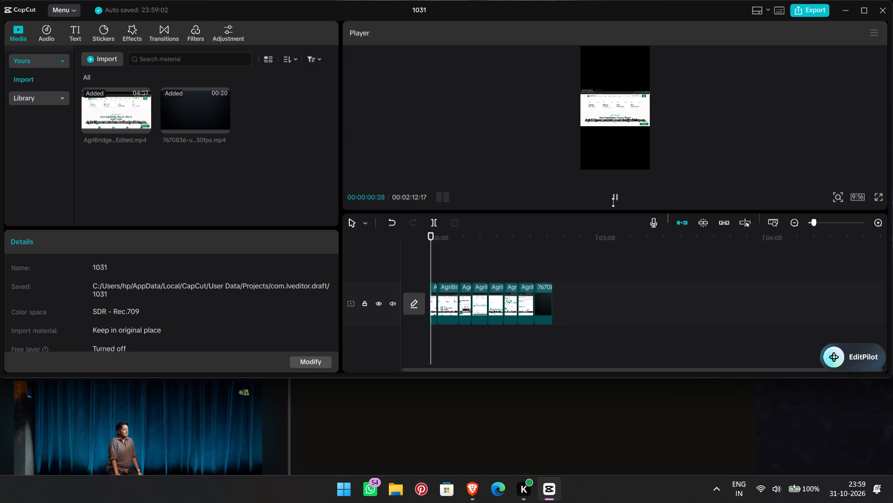
{"action": "left_click", "coordinate": [538, 260]}
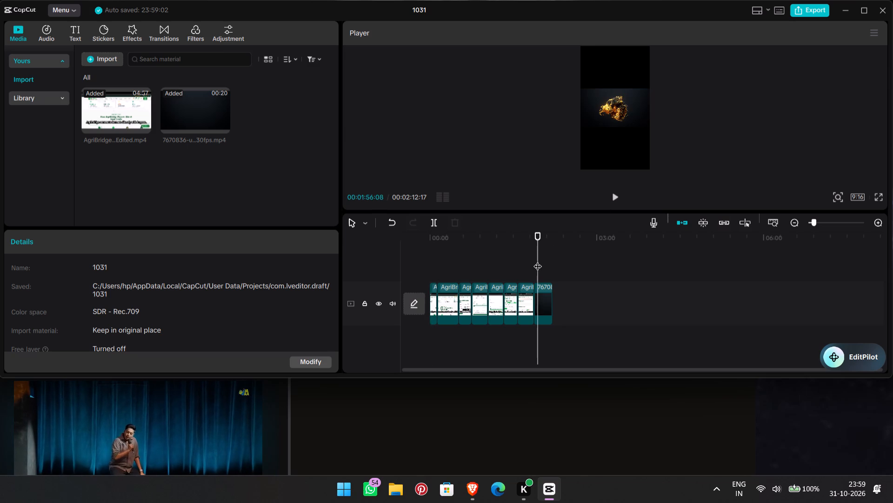
{"action": "left_click", "coordinate": [527, 260]}
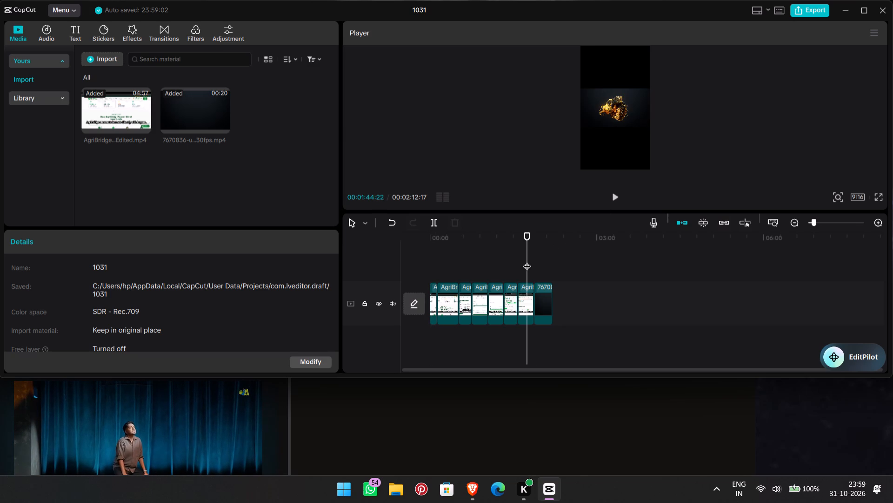
{"action": "left_click", "coordinate": [494, 273]}
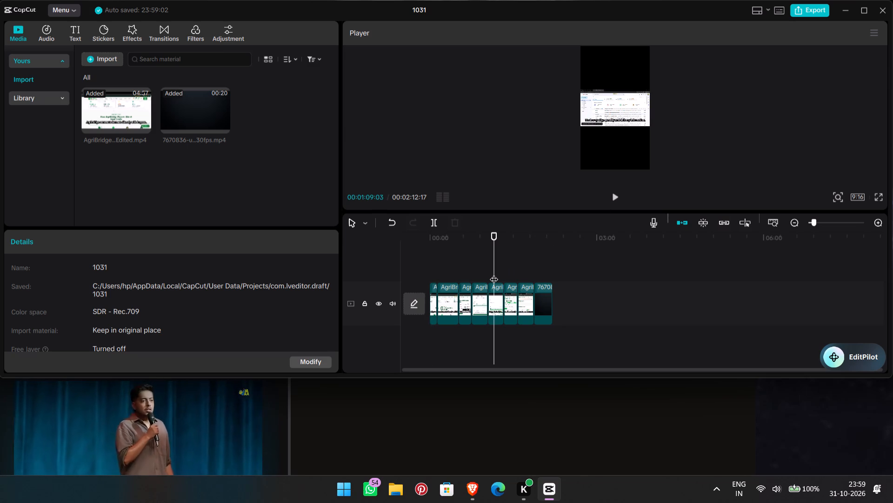
{"action": "left_click", "coordinate": [461, 267]}
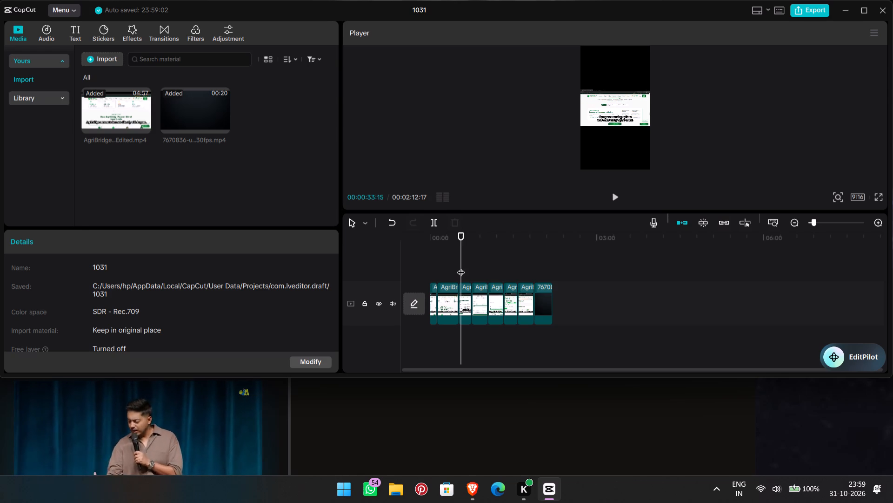
Move the playhead to the timeline's end at 00:02:12:17, and back to 00:01:45:22 to inspect the last AgriBridge clip.
{"action": "left_click_drag", "start_coordinate": [431, 263], "coordinate": [433, 263]}
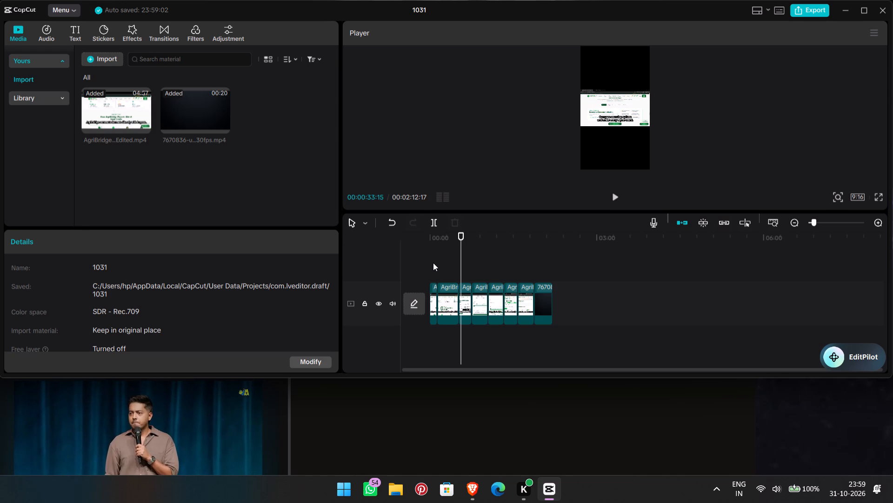
{"action": "left_click_drag", "start_coordinate": [433, 263], "coordinate": [443, 262]}
{"action": "left_click", "coordinate": [443, 262]}
{"action": "left_click_drag", "start_coordinate": [443, 261], "coordinate": [603, 303]}
{"action": "left_click", "coordinate": [603, 303]}
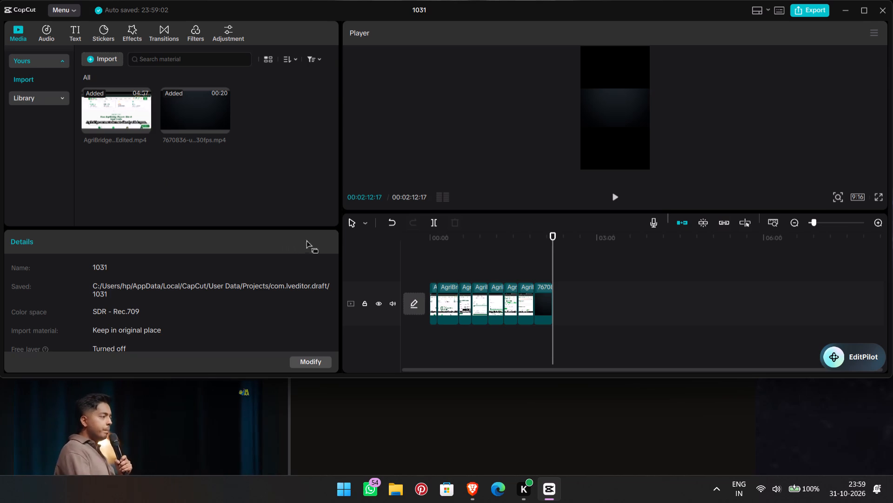
{"action": "left_click", "coordinate": [528, 263]}
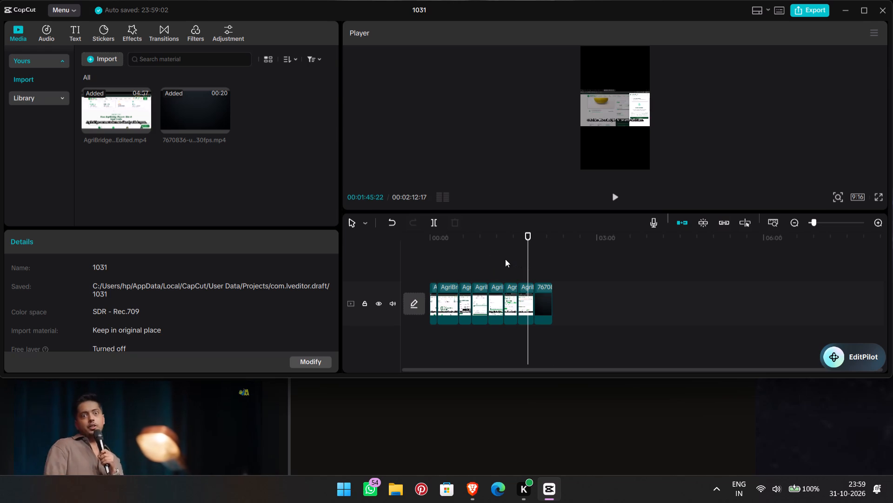
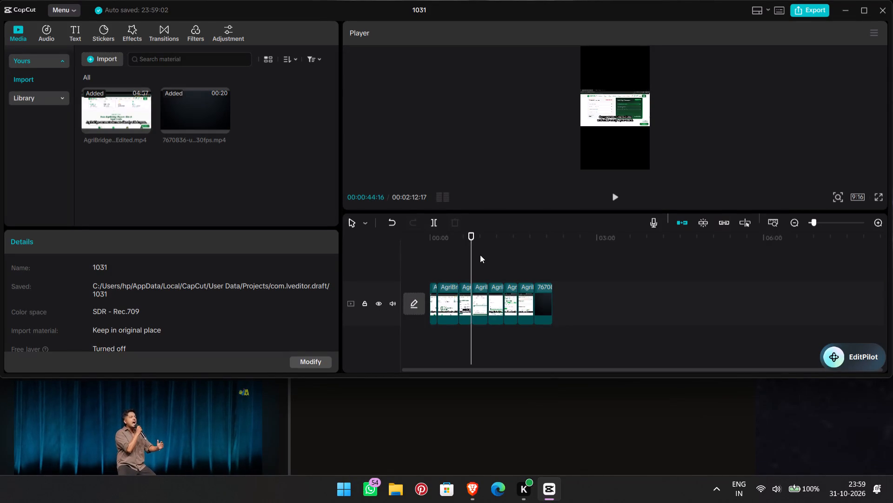
Scrub the AgriBridge clips between 00:00:54:17 and 00:01:22:20, settling at 00:01:12:19, to examine their vertical framing.
{"action": "left_click", "coordinate": [480, 255]}
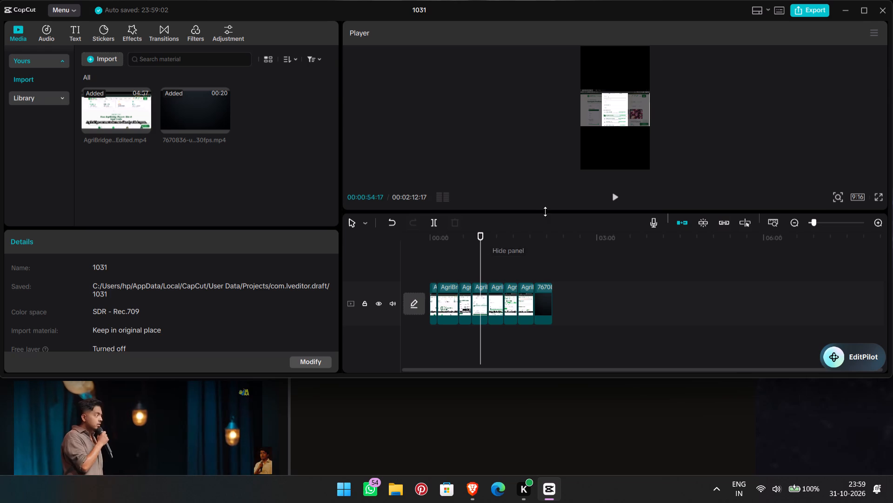
{"action": "left_click", "coordinate": [497, 266]}
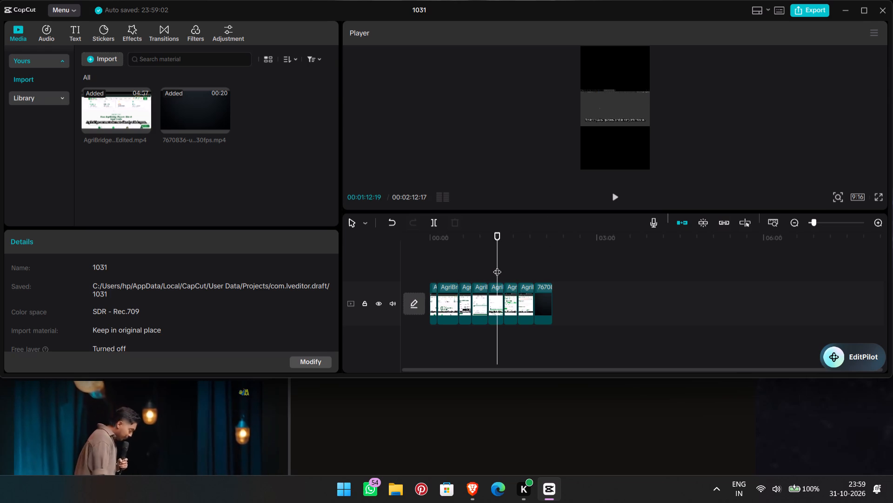
{"action": "left_click_drag", "start_coordinate": [497, 266], "coordinate": [484, 257]}
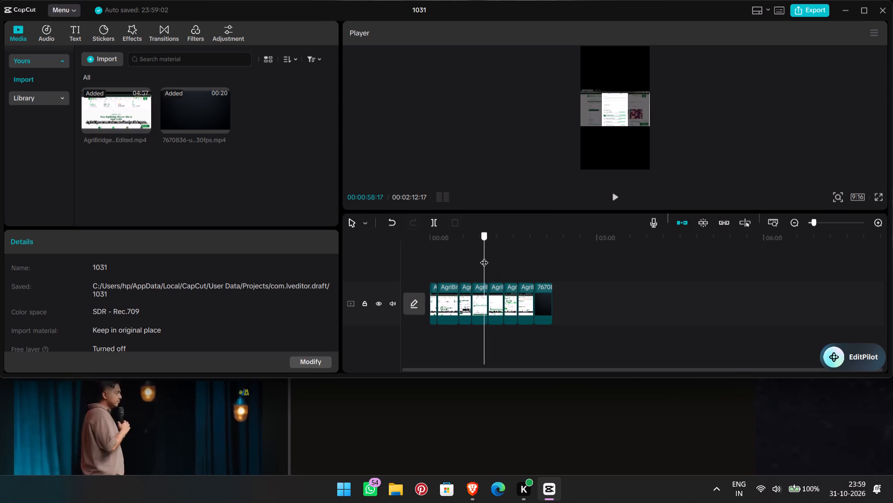
{"action": "left_click_drag", "start_coordinate": [484, 257], "coordinate": [484, 256]}
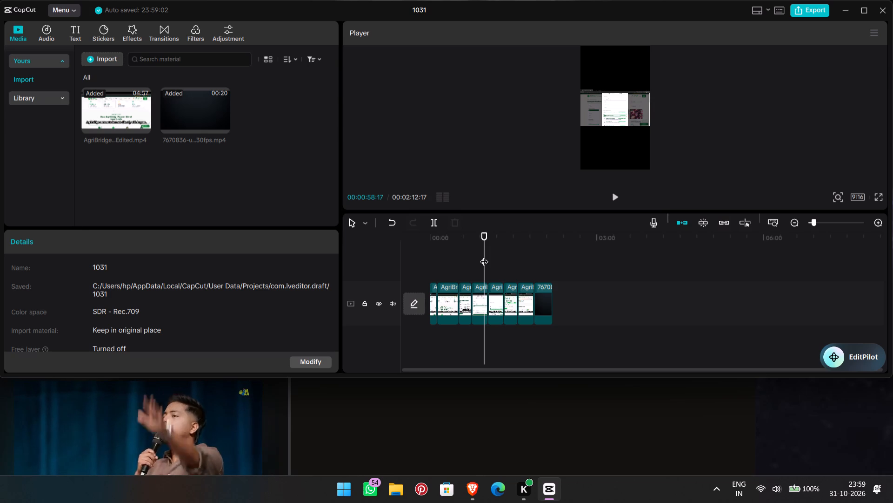
{"action": "left_click_drag", "start_coordinate": [484, 255], "coordinate": [506, 230]}
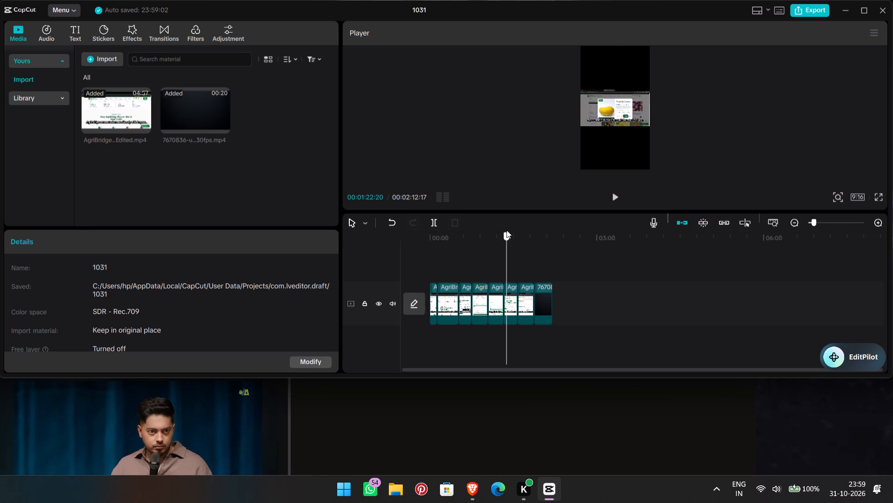
{"action": "left_click_drag", "start_coordinate": [506, 230], "coordinate": [503, 255]}
{"action": "left_click", "coordinate": [503, 255]}
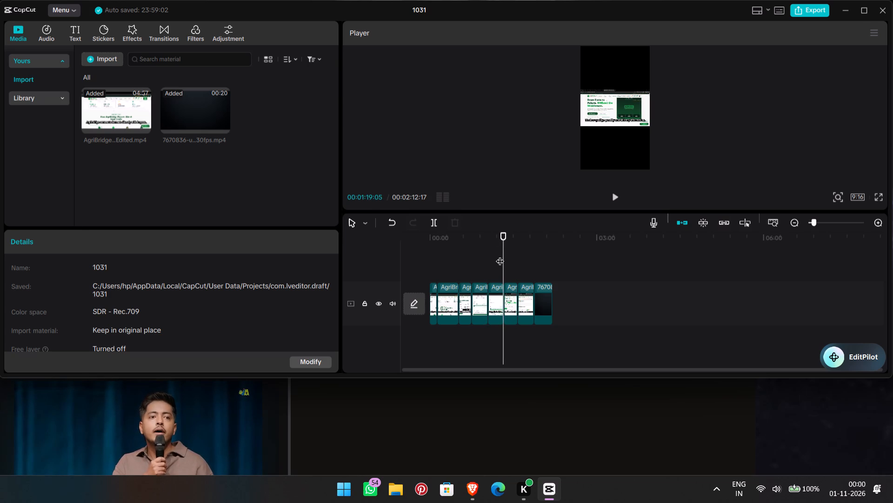
{"action": "left_click_drag", "start_coordinate": [491, 255], "coordinate": [459, 267]}
{"action": "left_click", "coordinate": [458, 268]}
{"action": "left_click_drag", "start_coordinate": [458, 268], "coordinate": [495, 264]}
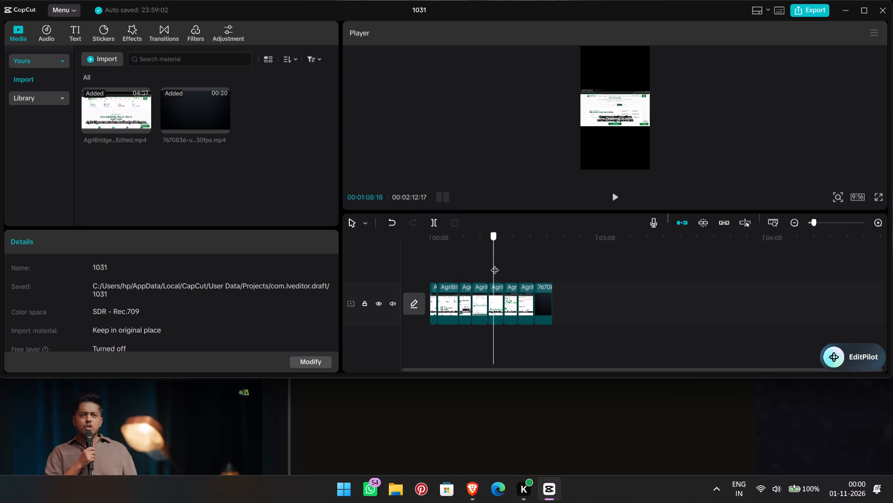
{"action": "left_click_drag", "start_coordinate": [495, 264], "coordinate": [497, 263]}
{"action": "double_click", "coordinate": [497, 263]}
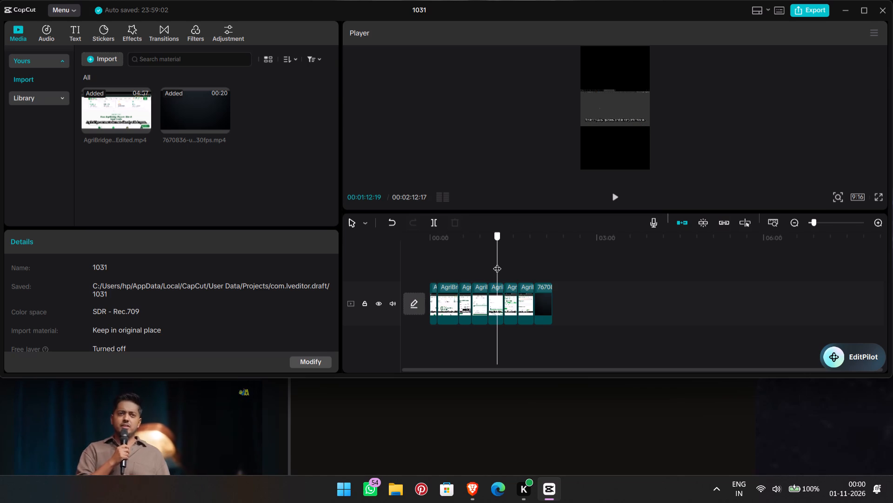
{"action": "triple_click", "coordinate": [497, 263]}
{"action": "left_click", "coordinate": [497, 263]}
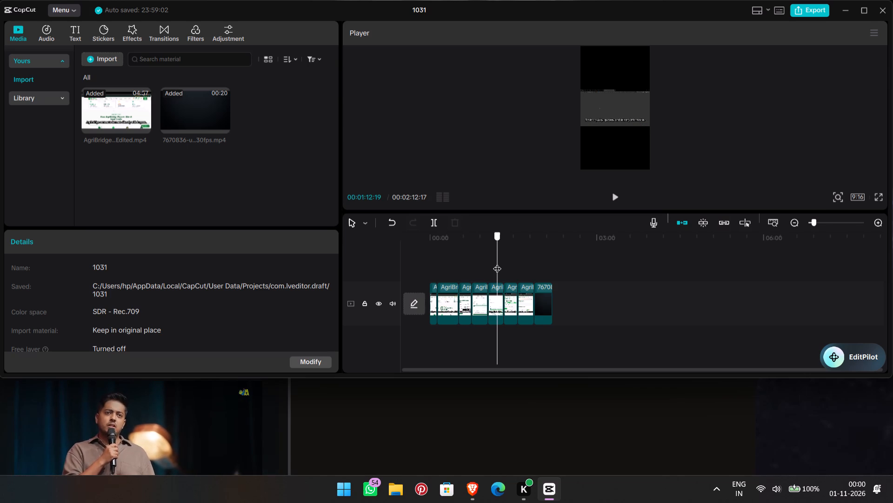
Compare the AgriBridge frames around 00:00:43:16 and 00:00:47:16 with those near 00:01:10:04.
{"action": "left_click_drag", "start_coordinate": [497, 263], "coordinate": [473, 256]}
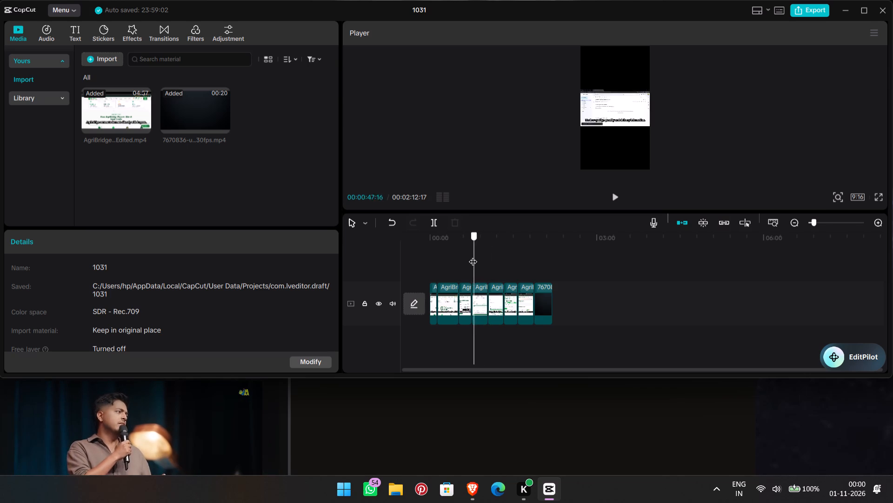
{"action": "left_click_drag", "start_coordinate": [473, 256], "coordinate": [470, 256]}
{"action": "left_click", "coordinate": [470, 256]}
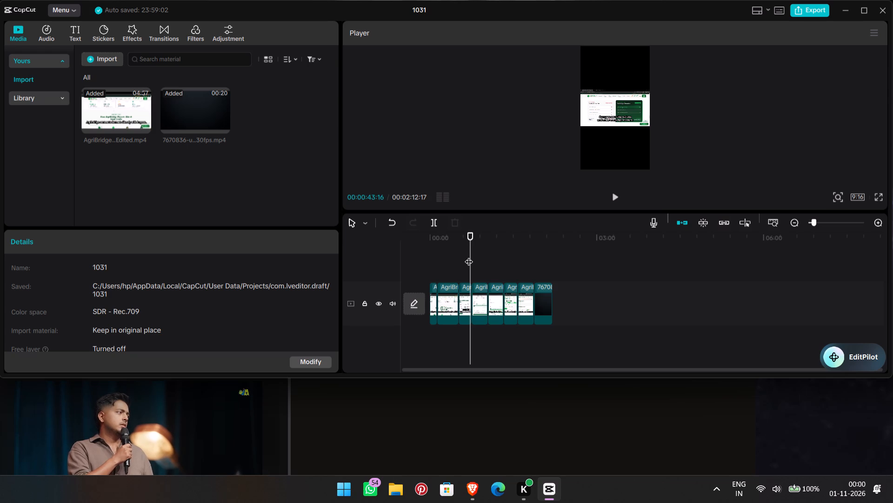
{"action": "left_click_drag", "start_coordinate": [469, 256], "coordinate": [503, 246]}
{"action": "left_click_drag", "start_coordinate": [503, 246], "coordinate": [497, 258]}
{"action": "left_click", "coordinate": [497, 260]}
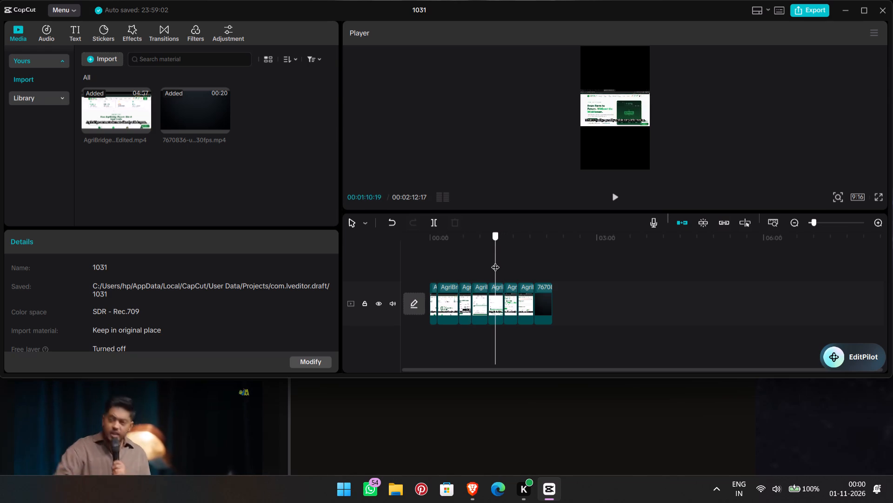
{"action": "triple_click", "coordinate": [495, 261]}
{"action": "double_click", "coordinate": [495, 261]}
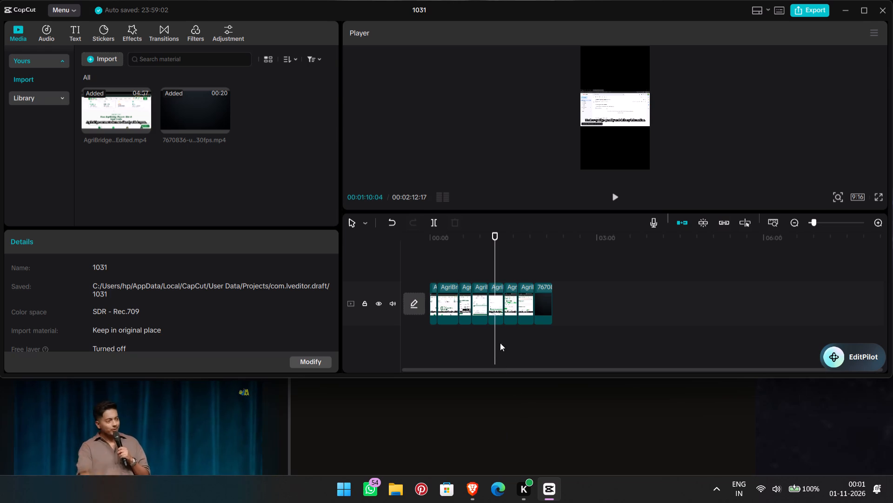
Play the timeline from 00:01:50:23 to review the last AgriBridge clip running into the closing clip.
{"action": "left_click", "coordinate": [557, 298]}
{"action": "left_click", "coordinate": [546, 306]}
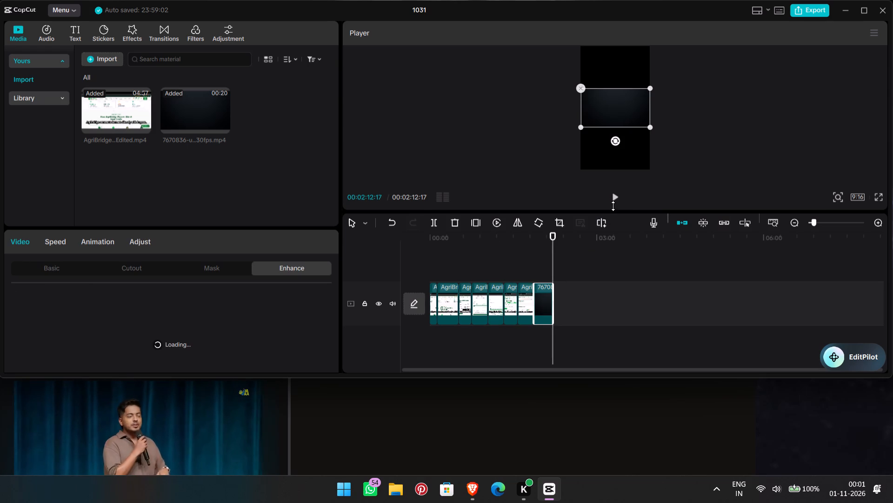
{"action": "left_click", "coordinate": [616, 190]}
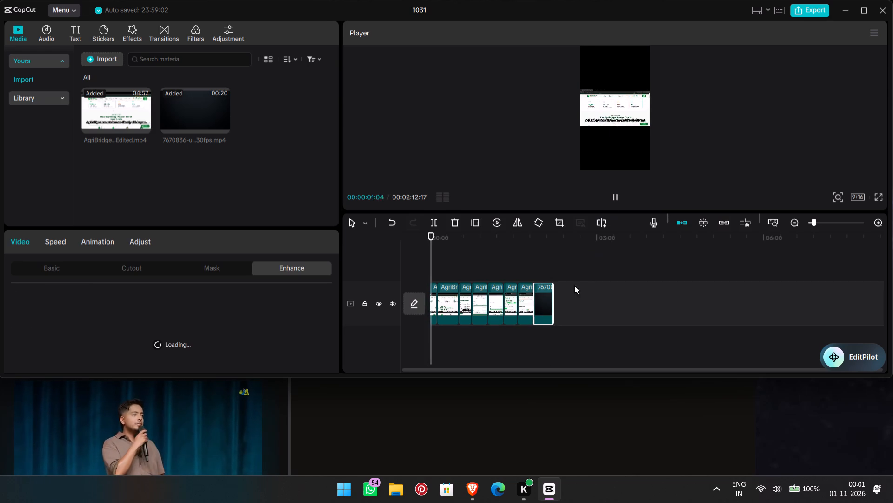
{"action": "left_click", "coordinate": [533, 268]}
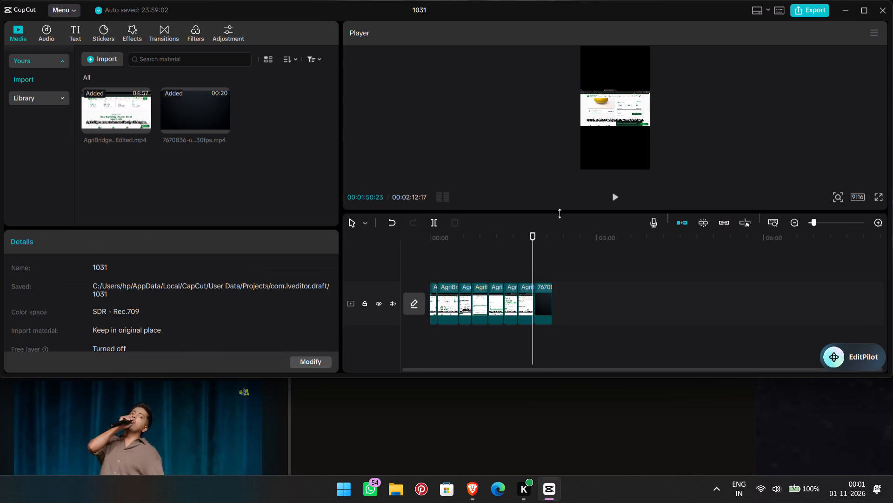
{"action": "left_click", "coordinate": [614, 195]}
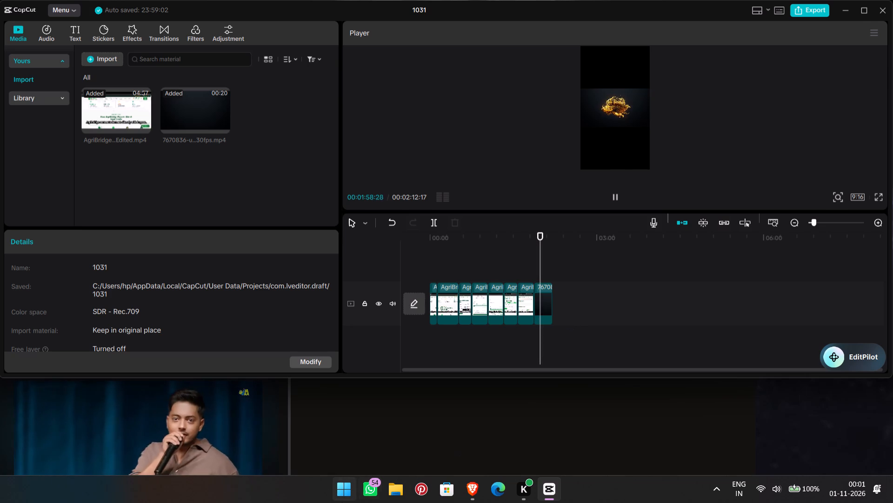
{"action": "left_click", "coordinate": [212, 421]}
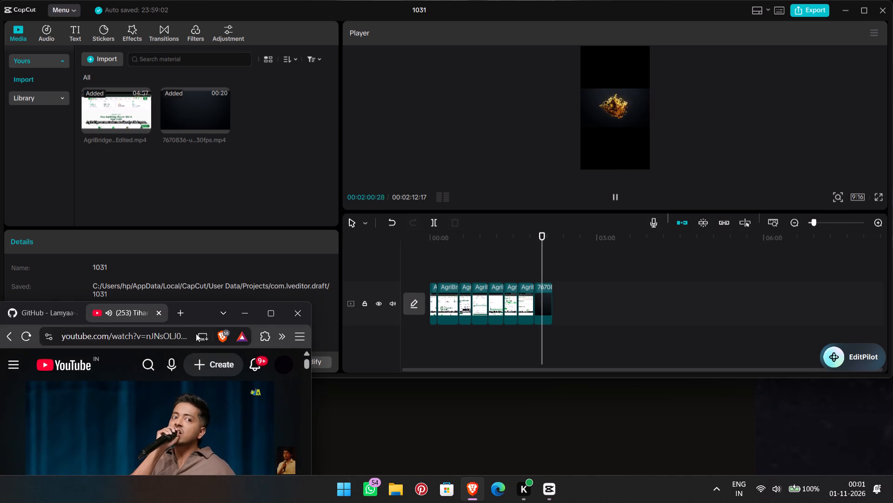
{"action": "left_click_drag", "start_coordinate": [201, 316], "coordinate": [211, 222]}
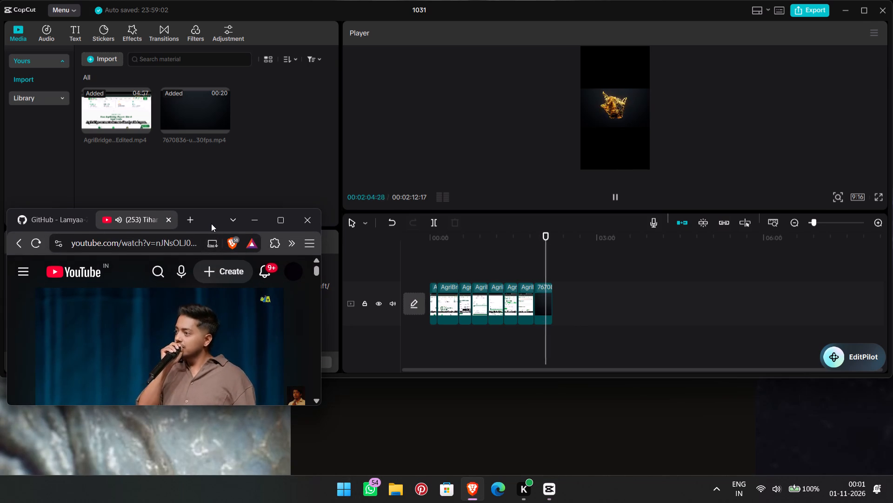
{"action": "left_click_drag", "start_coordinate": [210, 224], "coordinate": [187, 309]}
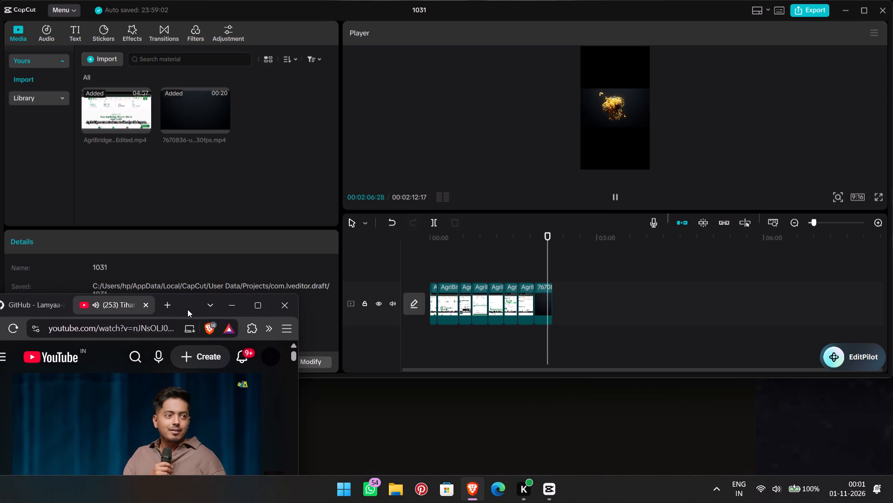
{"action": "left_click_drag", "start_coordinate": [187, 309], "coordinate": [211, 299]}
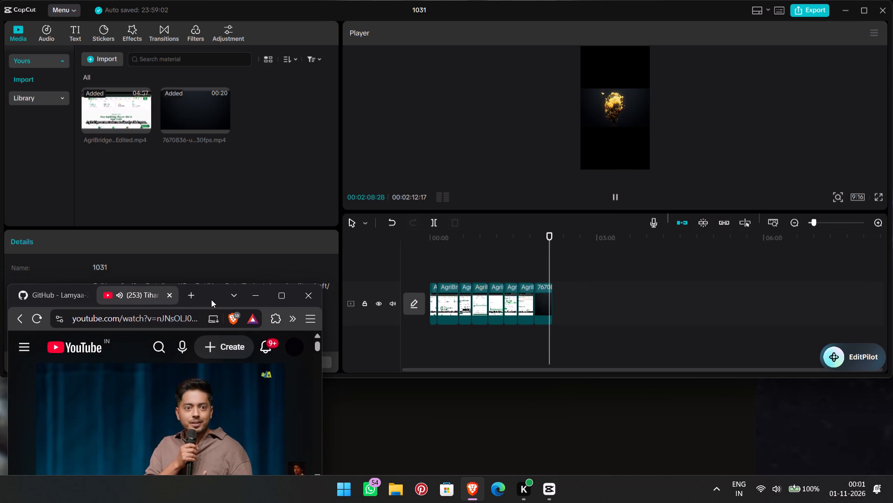
Check the frames at 00:00:00:26 and 00:00:29:29, and play from 00:01:04:03 into the closing clip.
{"action": "left_click", "coordinate": [400, 338]}
{"action": "left_click", "coordinate": [431, 342]}
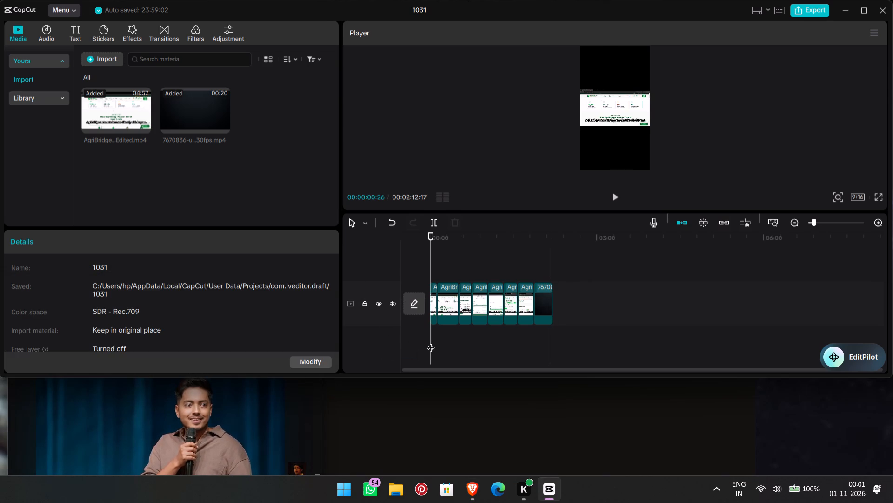
{"action": "left_click", "coordinate": [458, 247]}
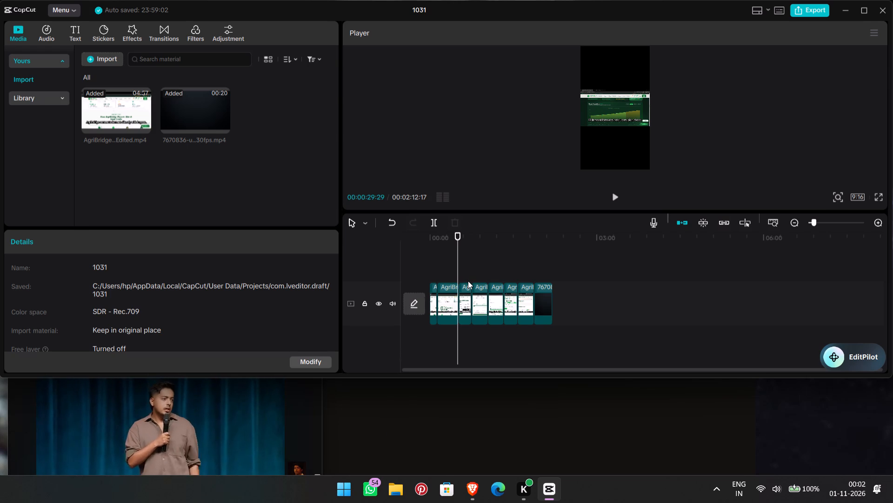
{"action": "left_click", "coordinate": [488, 266]}
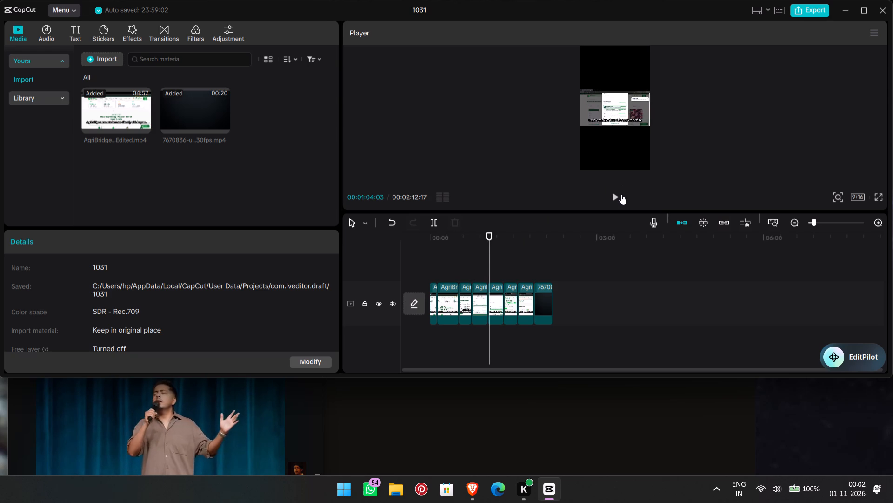
{"action": "left_click", "coordinate": [621, 195]}
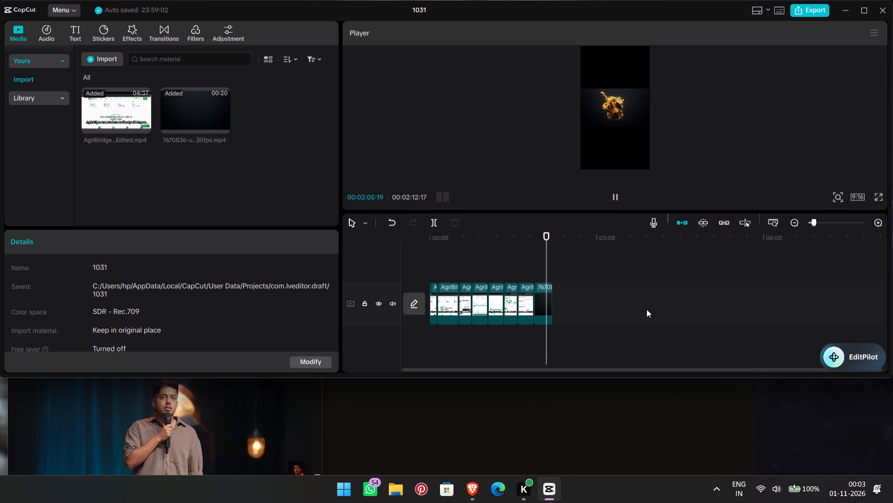
Return the playhead to 00:00:00:00 with no clips selected and play the edit from the start.
{"action": "left_click_drag", "start_coordinate": [460, 260], "coordinate": [388, 267]}
{"action": "left_click", "coordinate": [467, 266]}
{"action": "left_click_drag", "start_coordinate": [467, 266], "coordinate": [450, 266]}
{"action": "left_click_drag", "start_coordinate": [440, 269], "coordinate": [304, 284]}
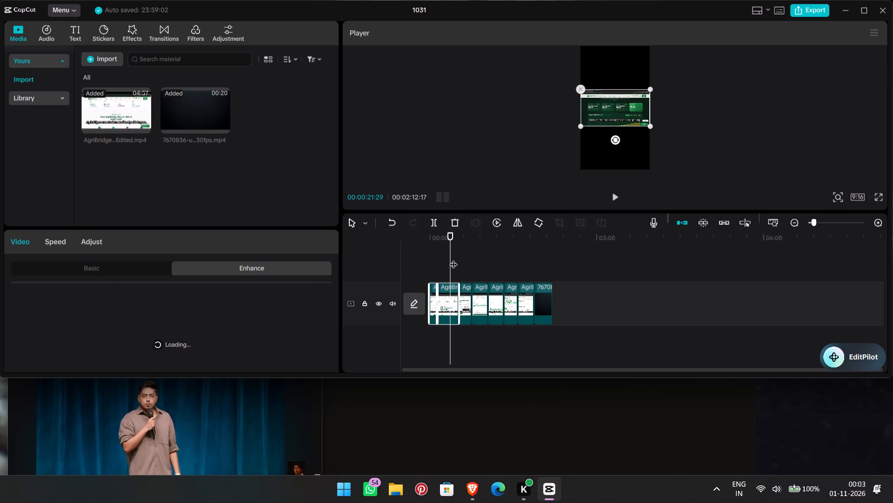
{"action": "double_click", "coordinate": [455, 261]}
{"action": "left_click_drag", "start_coordinate": [455, 261], "coordinate": [424, 265]}
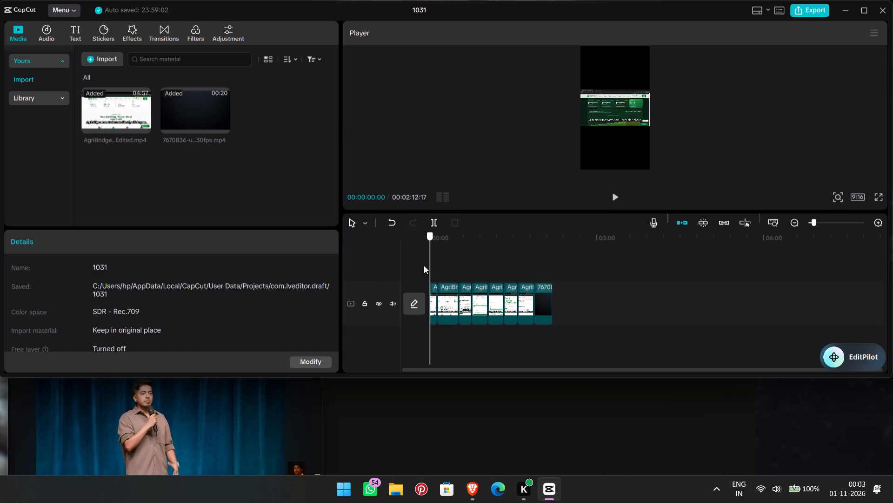
{"action": "left_click_drag", "start_coordinate": [424, 265], "coordinate": [406, 271]}
{"action": "left_click", "coordinate": [406, 271]}
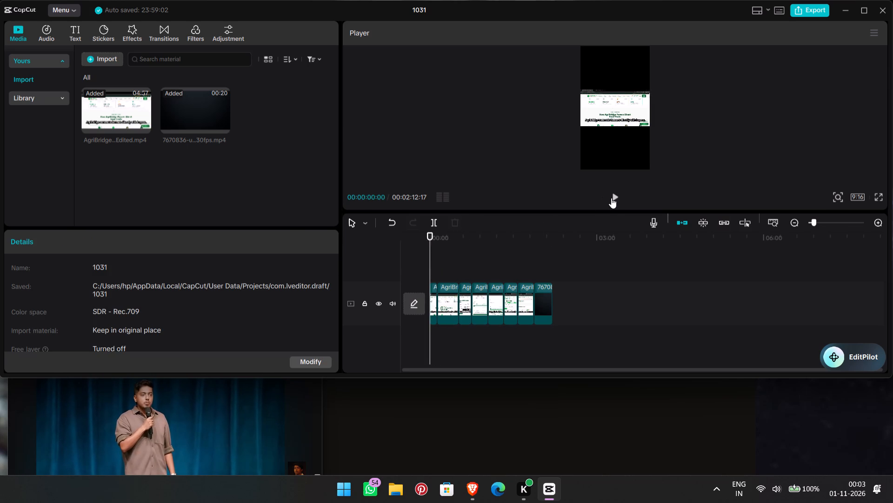
{"action": "left_click", "coordinate": [614, 197]}
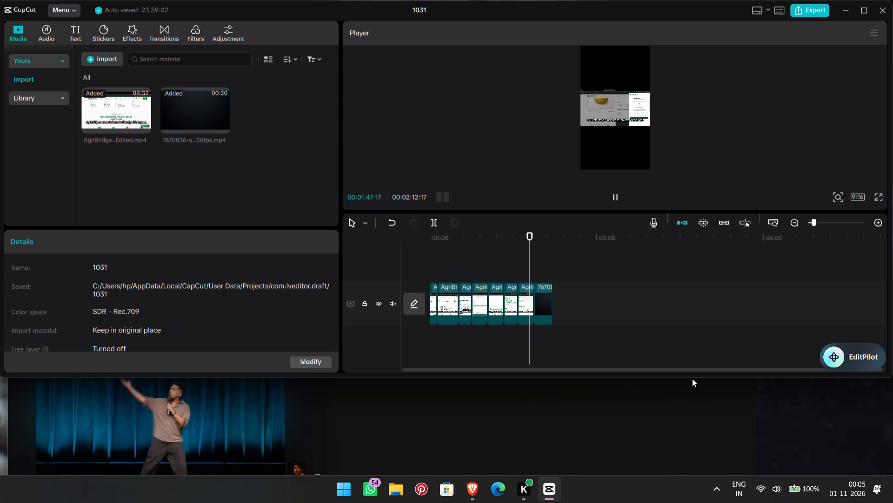
Play the closing clip from 00:01:58:09 to the timeline's end.
{"action": "left_click", "coordinate": [671, 345]}
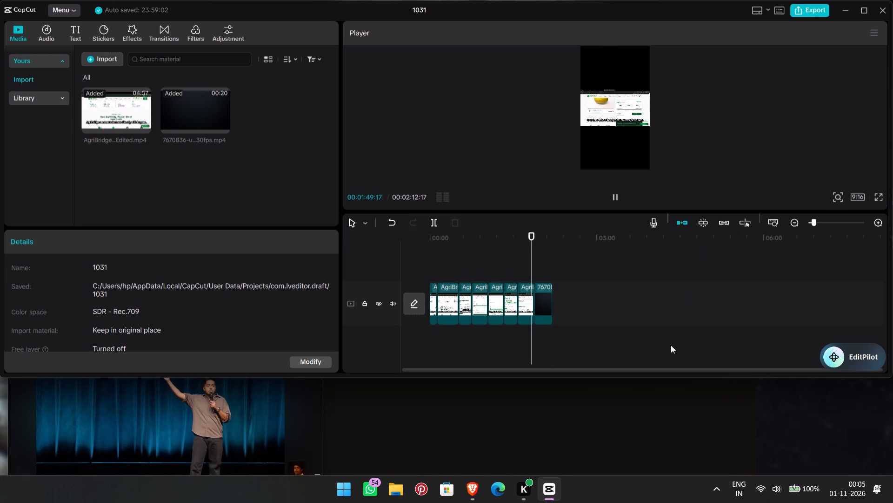
{"action": "left_click", "coordinate": [540, 253]}
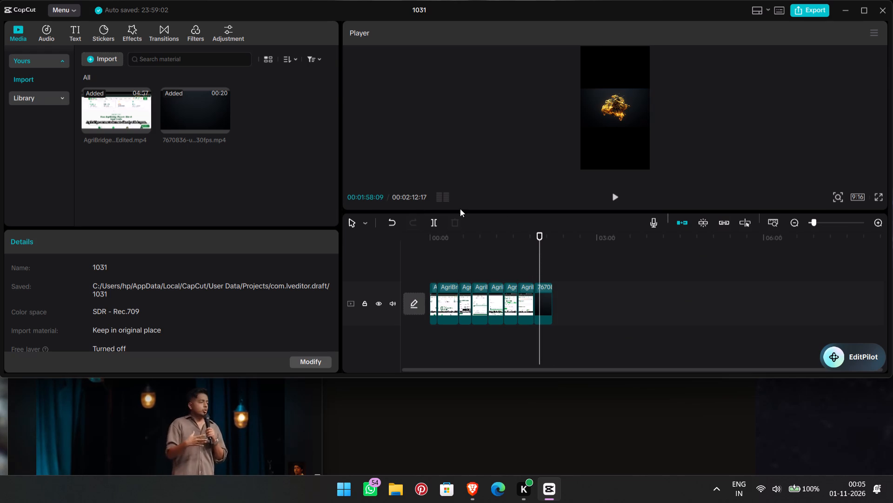
{"action": "left_click", "coordinate": [617, 198]}
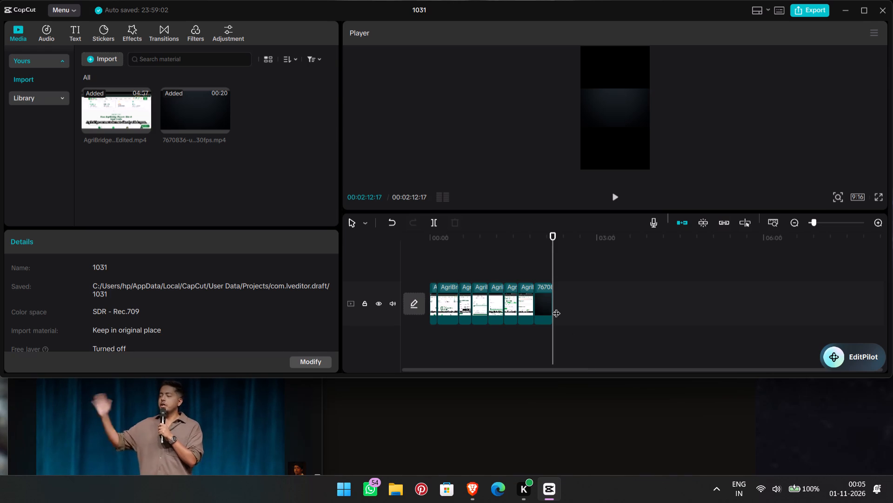
Play the AgriBridge clips from 00:01:13:04 to review them, and return the playhead to 00:00:01:26.
{"action": "left_click", "coordinate": [498, 265]}
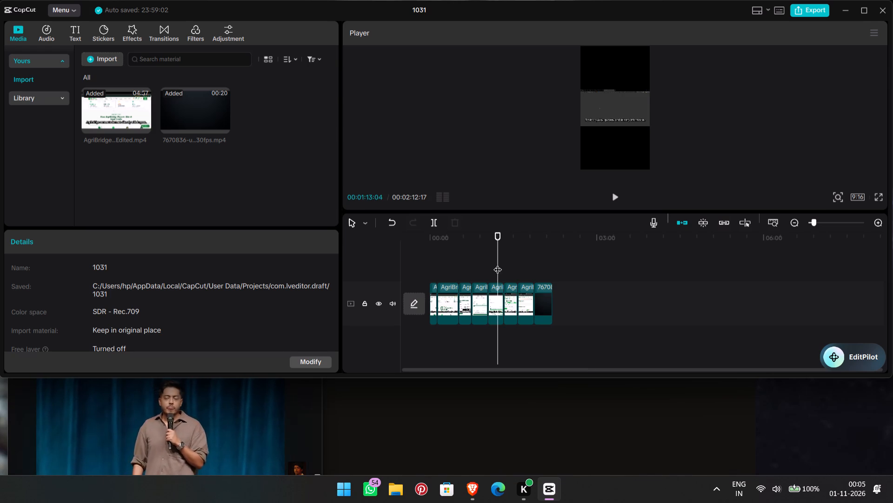
{"action": "left_click", "coordinate": [613, 198]}
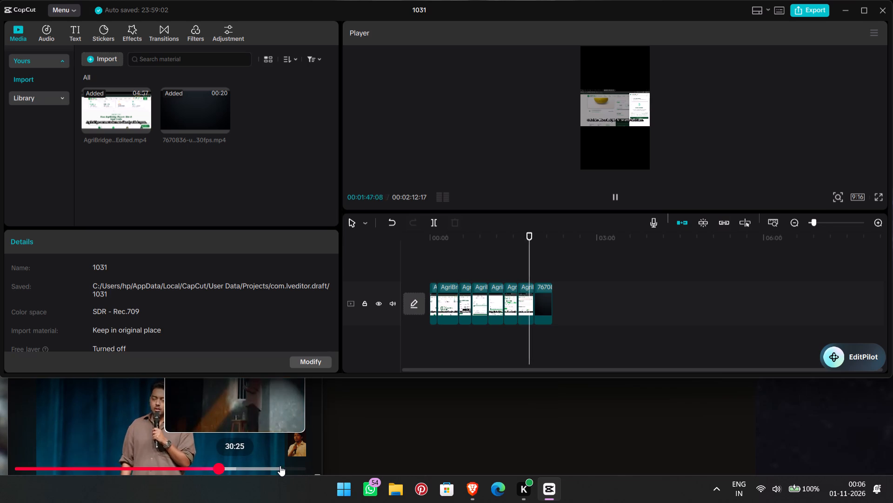
{"action": "left_click", "coordinate": [432, 343]}
{"action": "left_click", "coordinate": [432, 343]}
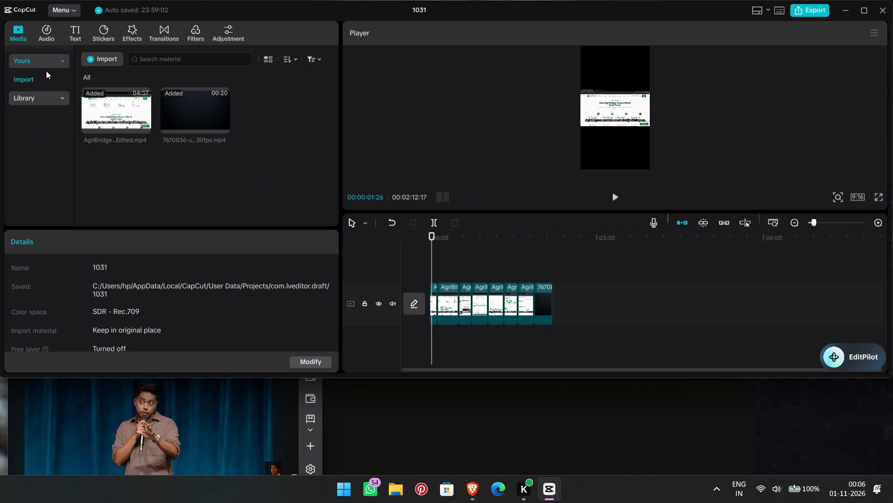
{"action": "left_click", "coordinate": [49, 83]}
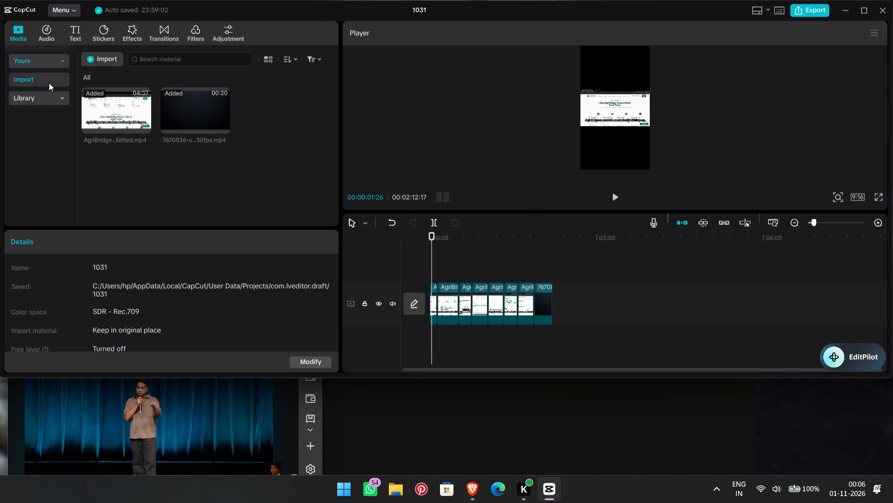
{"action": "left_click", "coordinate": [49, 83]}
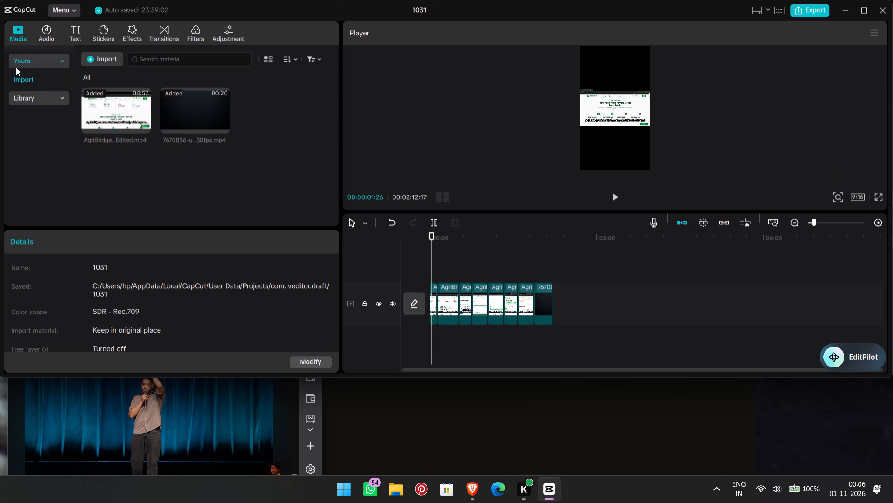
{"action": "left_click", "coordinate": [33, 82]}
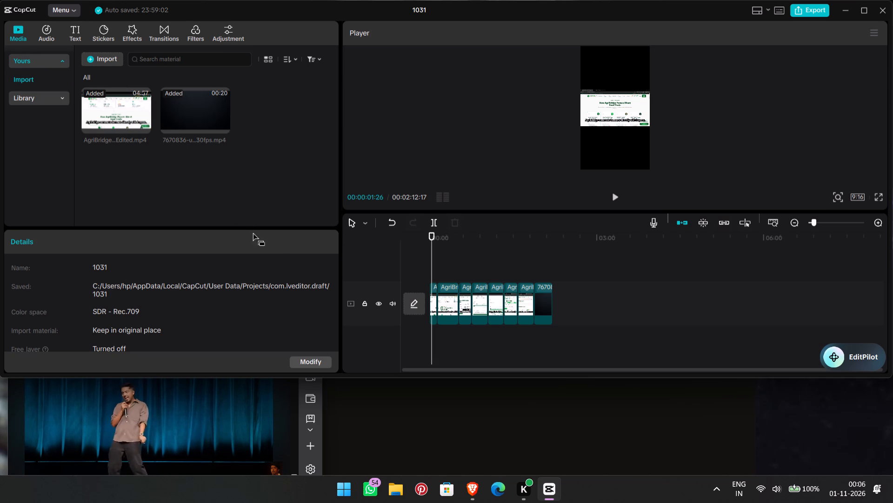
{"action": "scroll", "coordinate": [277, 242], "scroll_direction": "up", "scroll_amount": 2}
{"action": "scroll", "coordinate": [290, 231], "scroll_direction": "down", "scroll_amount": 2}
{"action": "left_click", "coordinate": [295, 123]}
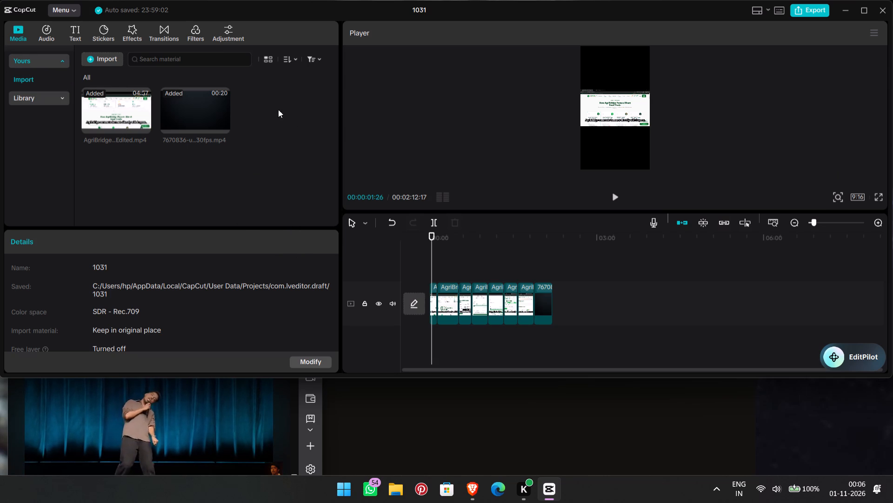
Import the image aura logo.jpeg from the Downloads folder into the project media.
{"action": "left_click", "coordinate": [100, 59]}
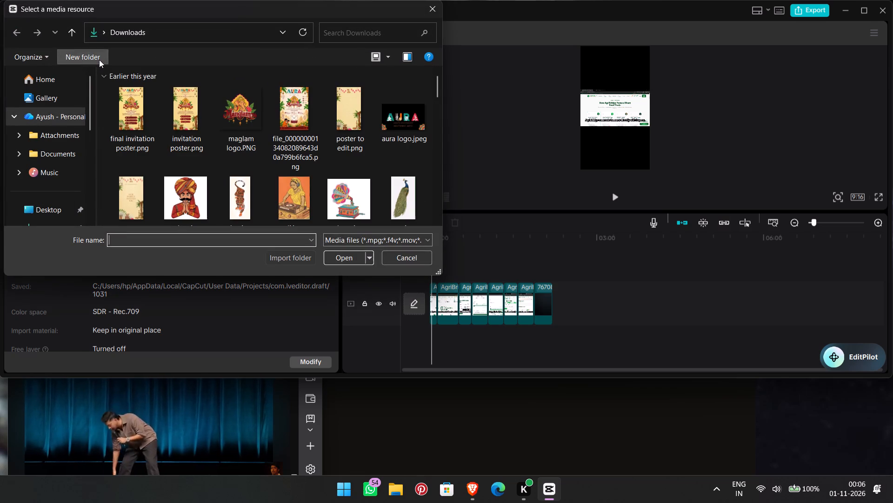
{"action": "scroll", "coordinate": [165, 122], "scroll_direction": "down", "scroll_amount": 2}
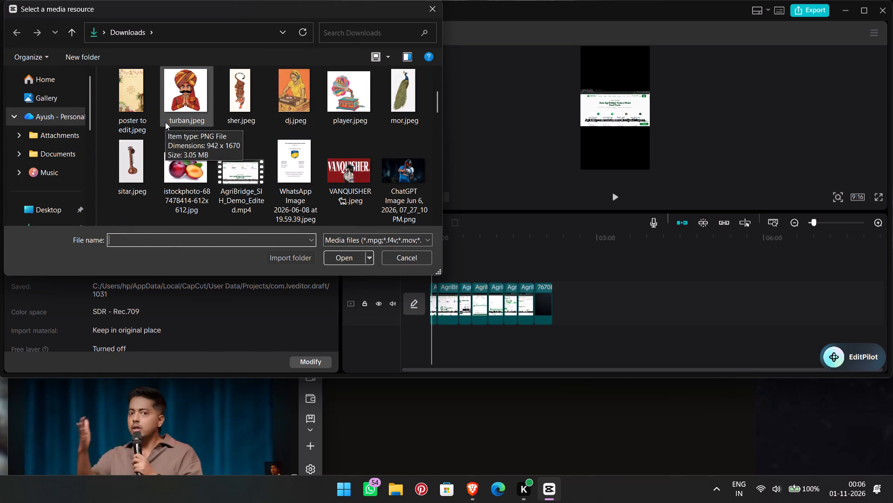
{"action": "scroll", "coordinate": [165, 122], "scroll_direction": "down", "scroll_amount": 2}
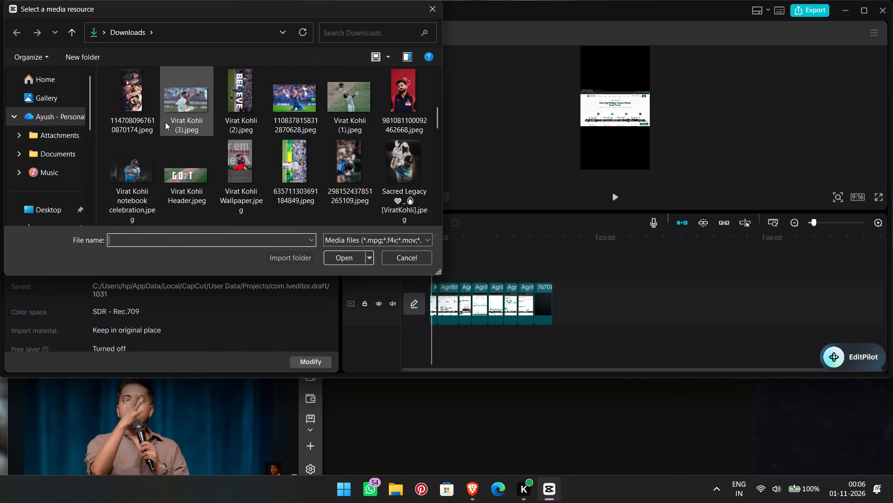
{"action": "scroll", "coordinate": [165, 122], "scroll_direction": "down", "scroll_amount": 2}
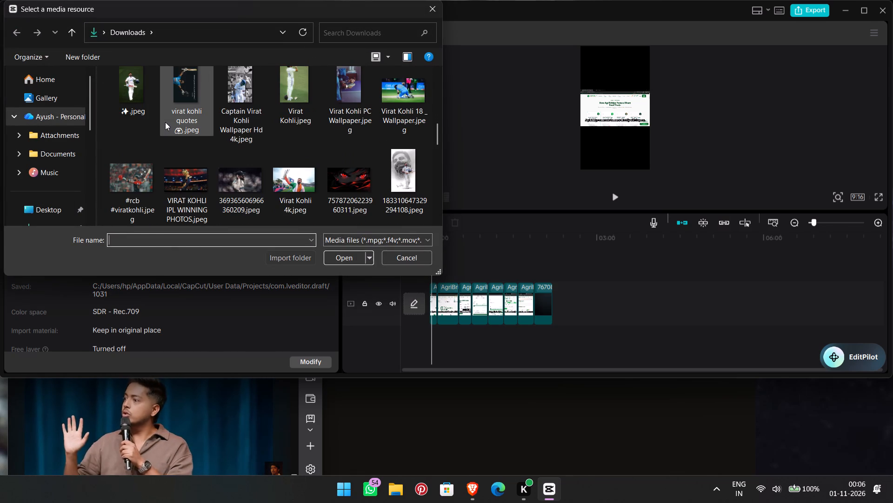
{"action": "scroll", "coordinate": [165, 122], "scroll_direction": "down", "scroll_amount": 2}
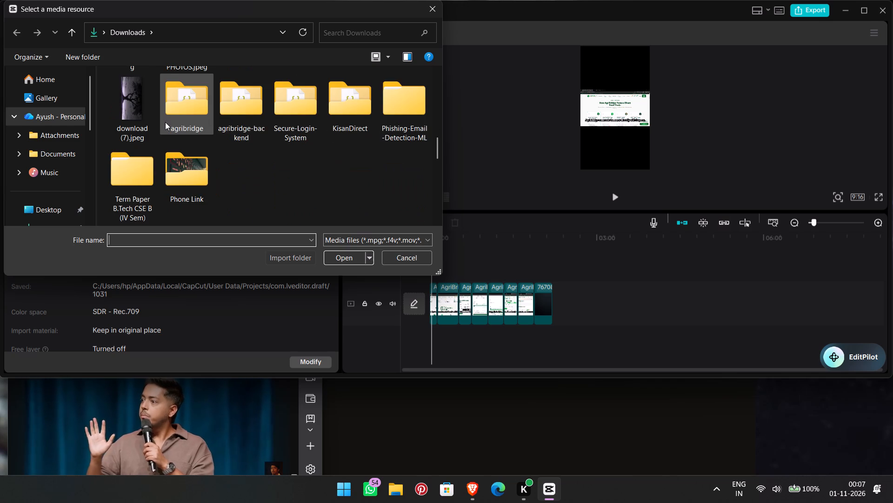
{"action": "scroll", "coordinate": [165, 122], "scroll_direction": "down", "scroll_amount": 1}
{"action": "scroll", "coordinate": [165, 122], "scroll_direction": "up", "scroll_amount": 5}
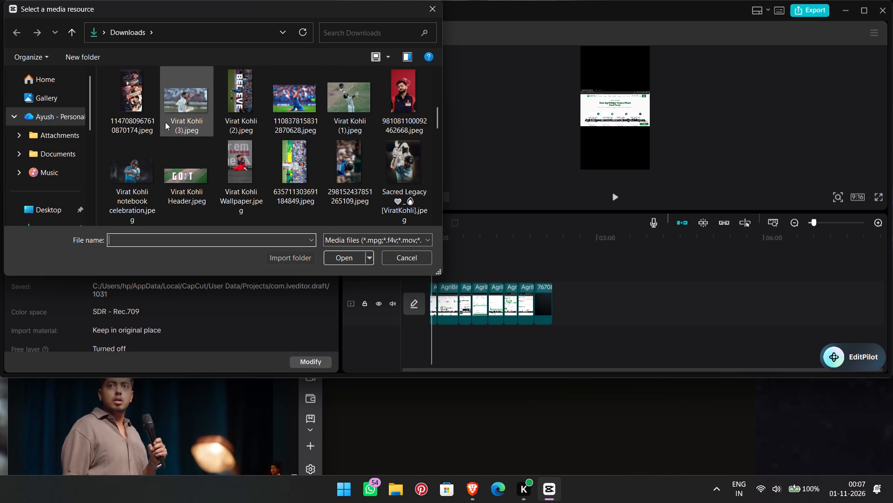
{"action": "scroll", "coordinate": [165, 122], "scroll_direction": "up", "scroll_amount": 2}
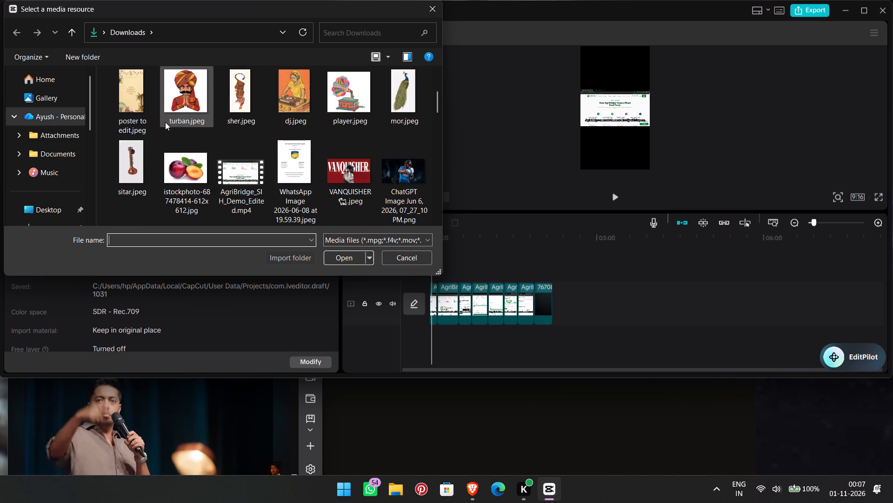
{"action": "scroll", "coordinate": [165, 122], "scroll_direction": "up", "scroll_amount": 2}
{"action": "scroll", "coordinate": [165, 122], "scroll_direction": "down", "scroll_amount": 3}
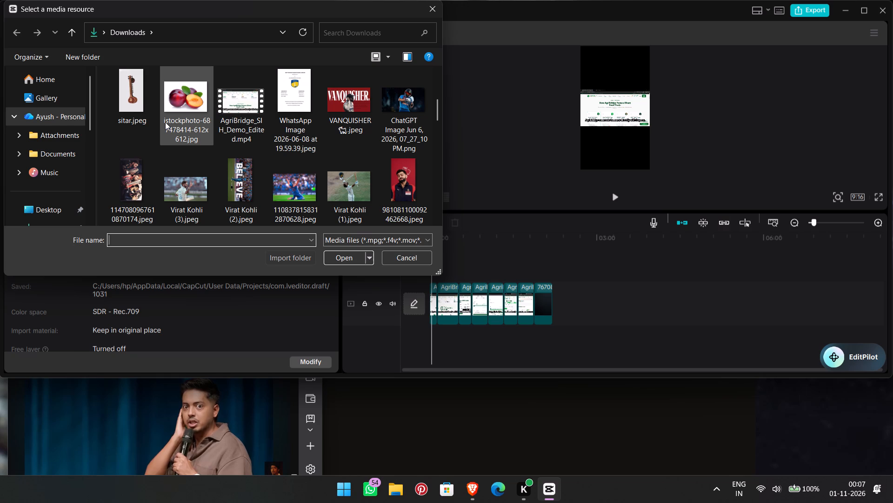
{"action": "scroll", "coordinate": [180, 82], "scroll_direction": "down", "scroll_amount": 1}
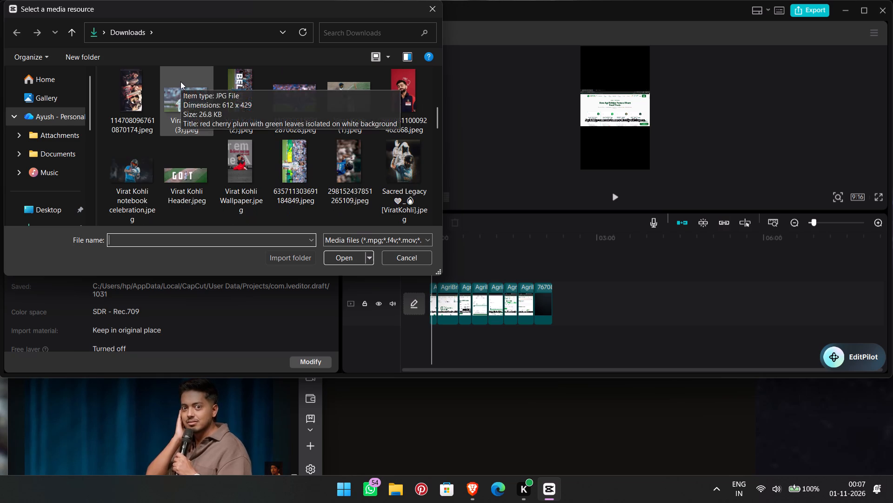
{"action": "scroll", "coordinate": [180, 82], "scroll_direction": "down", "scroll_amount": 1}
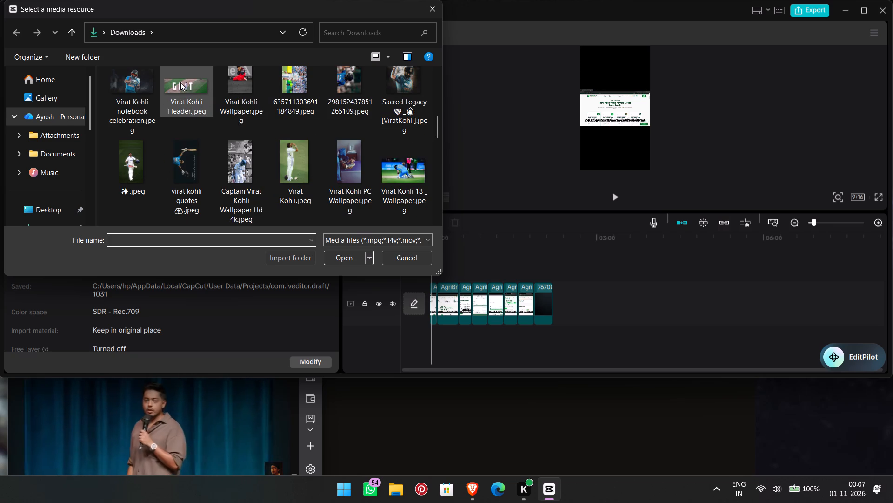
{"action": "scroll", "coordinate": [180, 82], "scroll_direction": "down", "scroll_amount": 1}
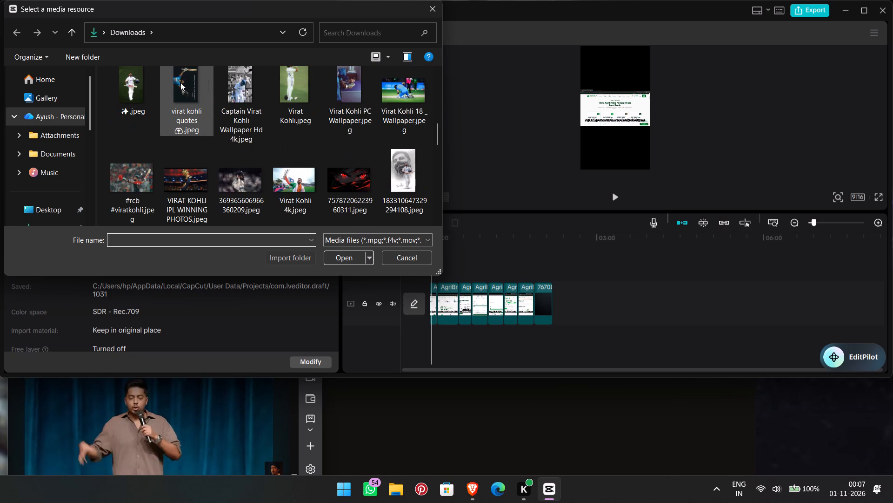
{"action": "scroll", "coordinate": [180, 82], "scroll_direction": "down", "scroll_amount": 1}
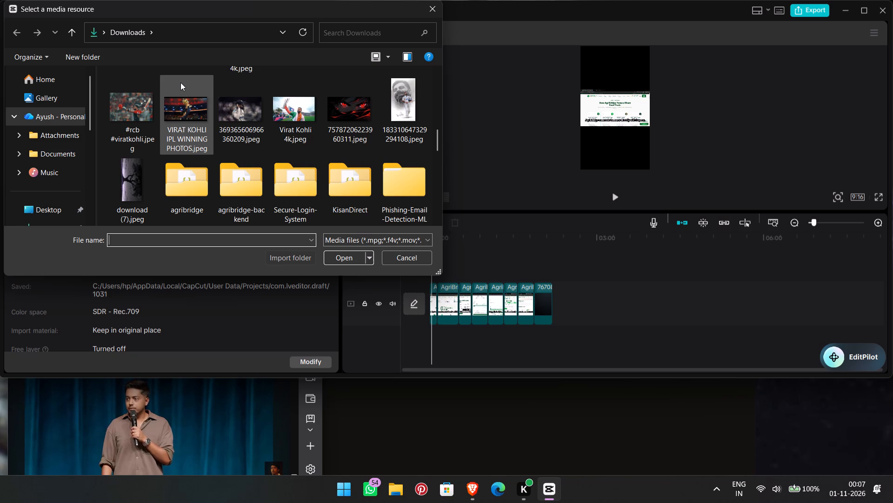
{"action": "scroll", "coordinate": [180, 82], "scroll_direction": "down", "scroll_amount": 1}
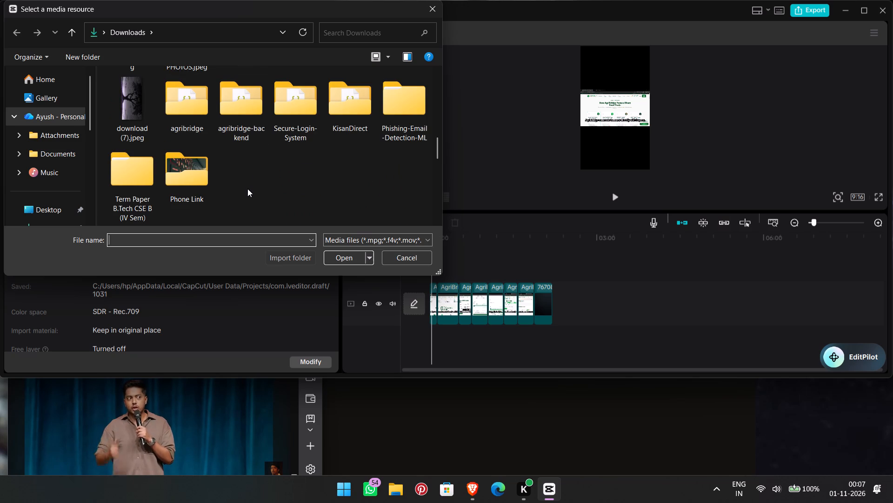
{"action": "scroll", "coordinate": [247, 189], "scroll_direction": "up", "scroll_amount": 7}
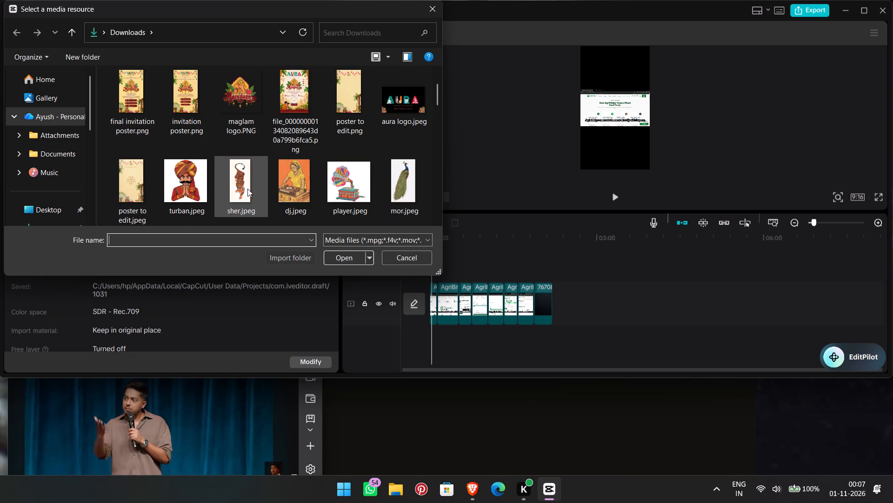
{"action": "scroll", "coordinate": [247, 163], "scroll_direction": "up", "scroll_amount": 2}
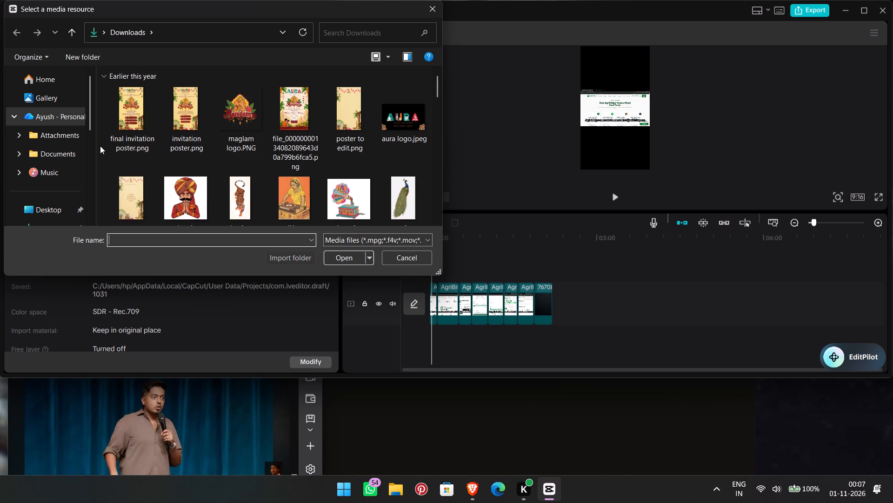
{"action": "left_click", "coordinate": [386, 143]}
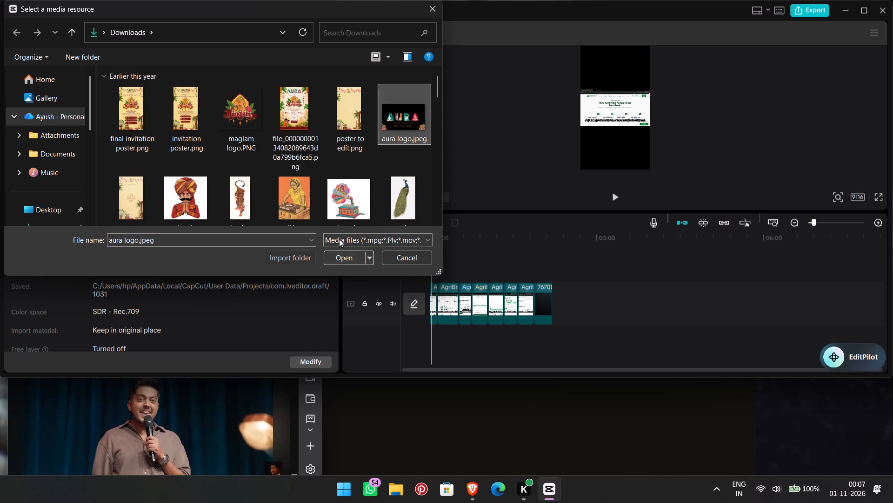
{"action": "left_click", "coordinate": [346, 256]}
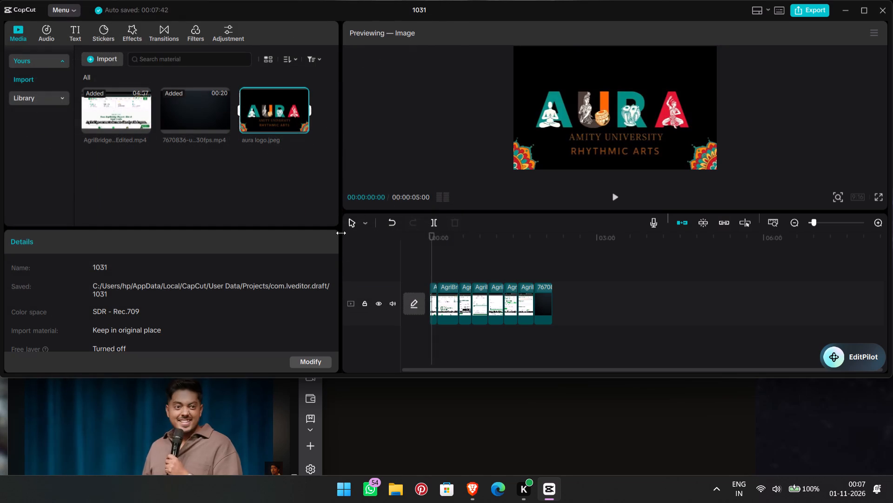
Append the aura logo image to the main track directly after the 7670836 closing clip.
{"action": "left_click_drag", "start_coordinate": [256, 116], "coordinate": [516, 211]}
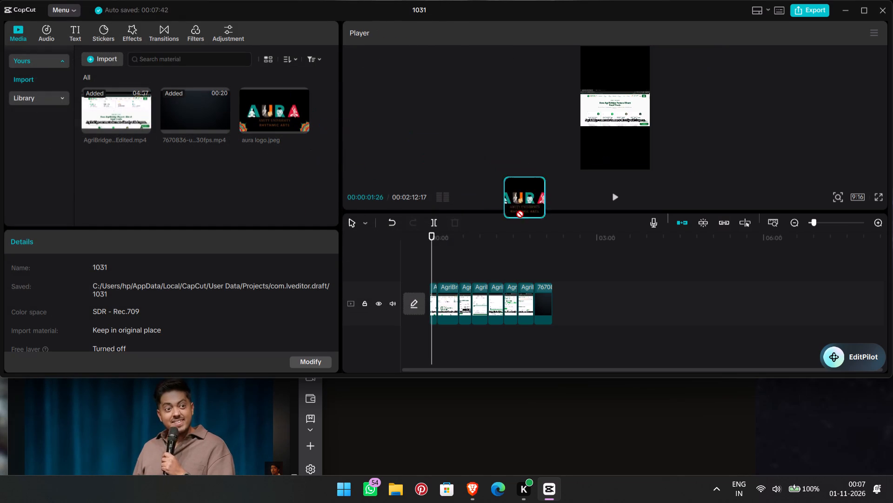
{"action": "left_click_drag", "start_coordinate": [516, 211], "coordinate": [555, 300]}
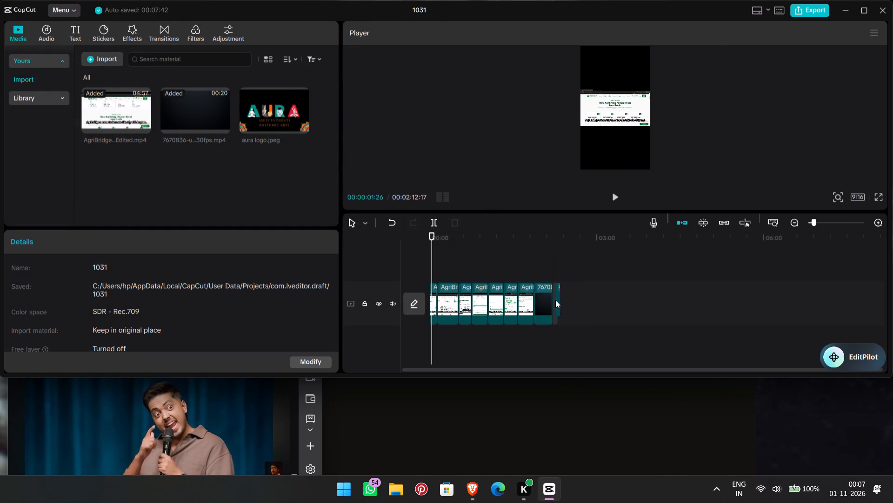
{"action": "left_click", "coordinate": [555, 300]}
{"action": "left_click", "coordinate": [564, 301]}
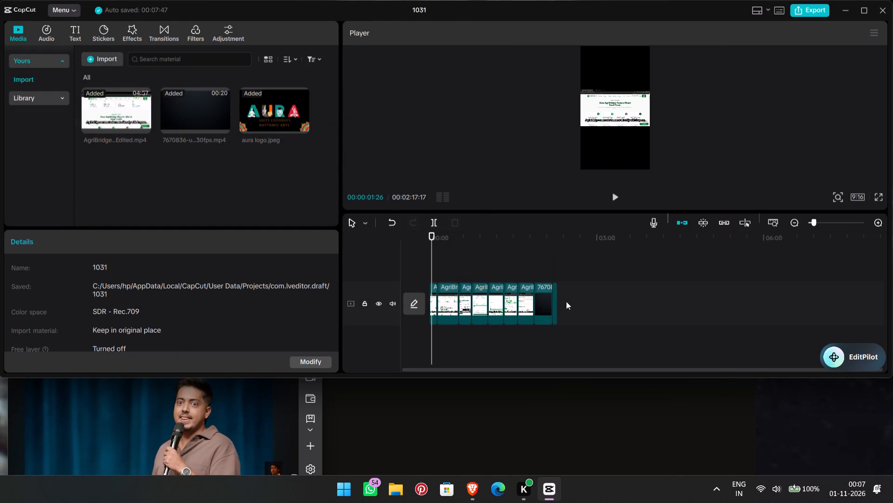
Extend the aura logo clip's end so that it lasts about 00:04:33:02.
{"action": "double_click", "coordinate": [553, 292]}
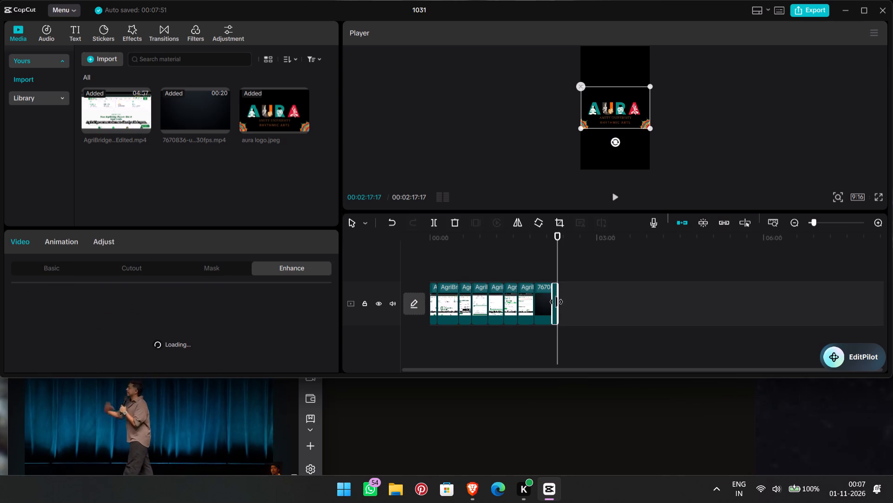
{"action": "left_click_drag", "start_coordinate": [557, 302], "coordinate": [765, 299]}
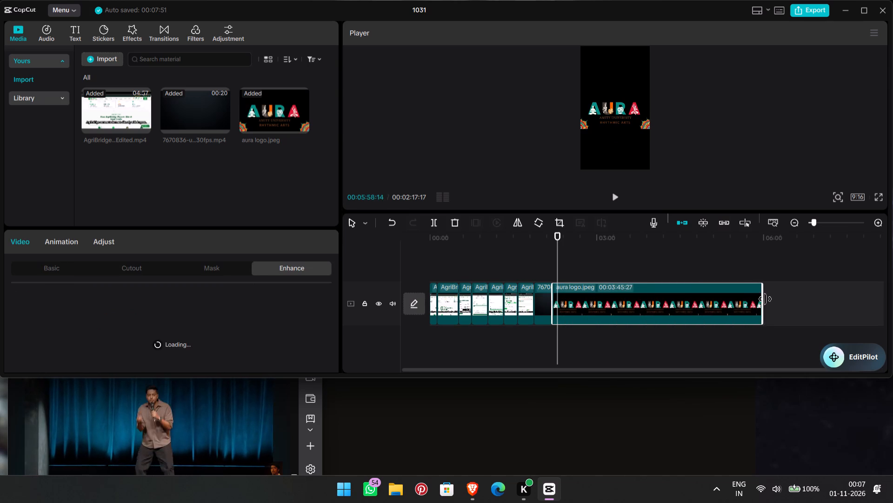
{"action": "left_click_drag", "start_coordinate": [765, 299], "coordinate": [803, 289]}
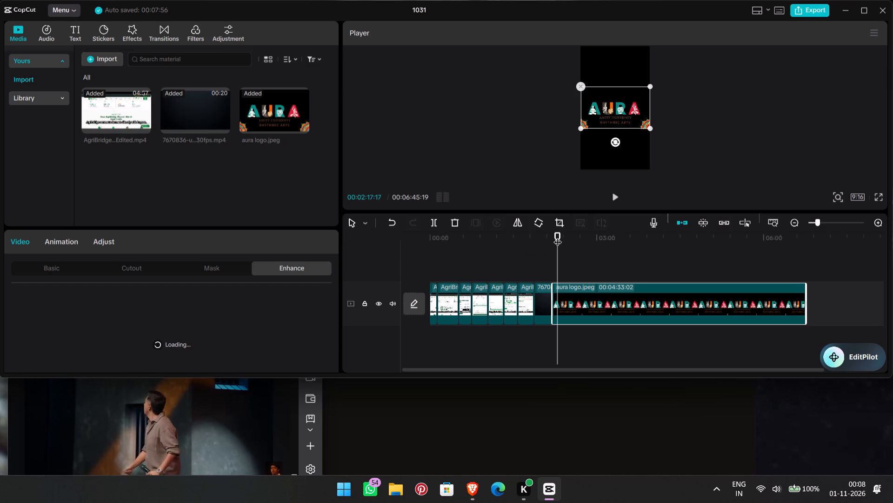
Play the edit from 00:00:19:28, and from 00:02:05:24 through the closing clip into the aura logo.
{"action": "left_click_drag", "start_coordinate": [558, 235], "coordinate": [448, 230]}
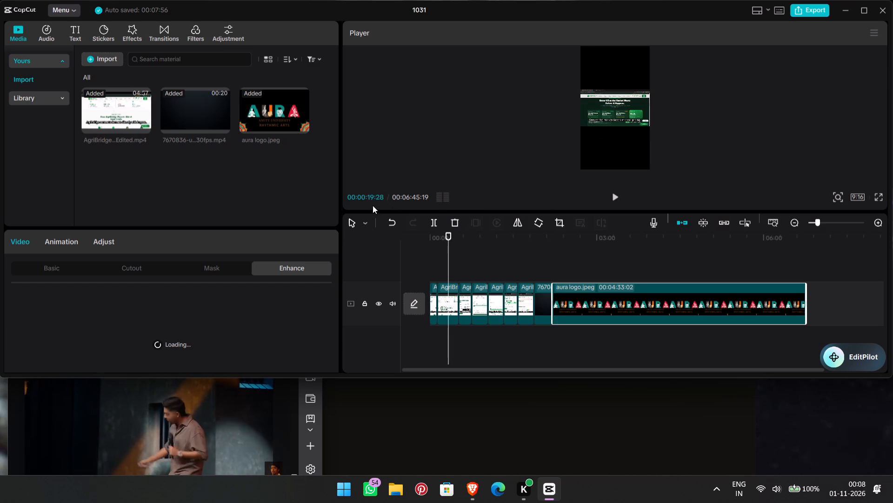
{"action": "left_click", "coordinate": [614, 199]}
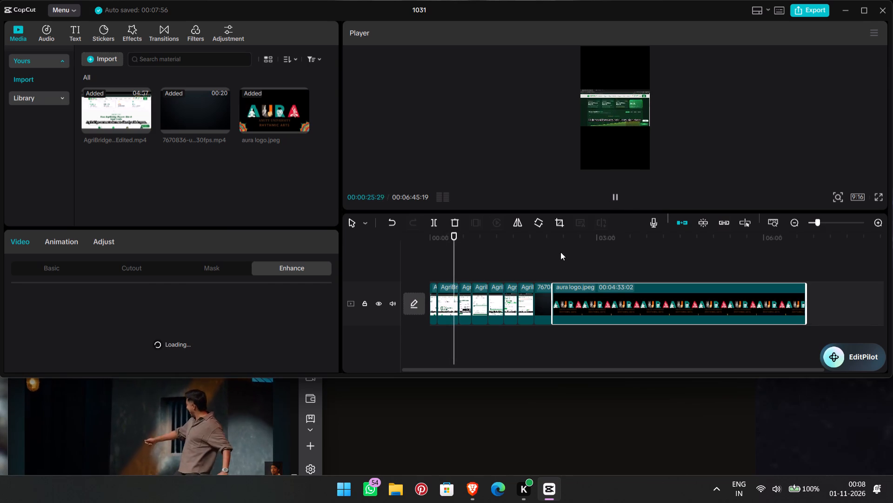
{"action": "left_click", "coordinate": [546, 266]}
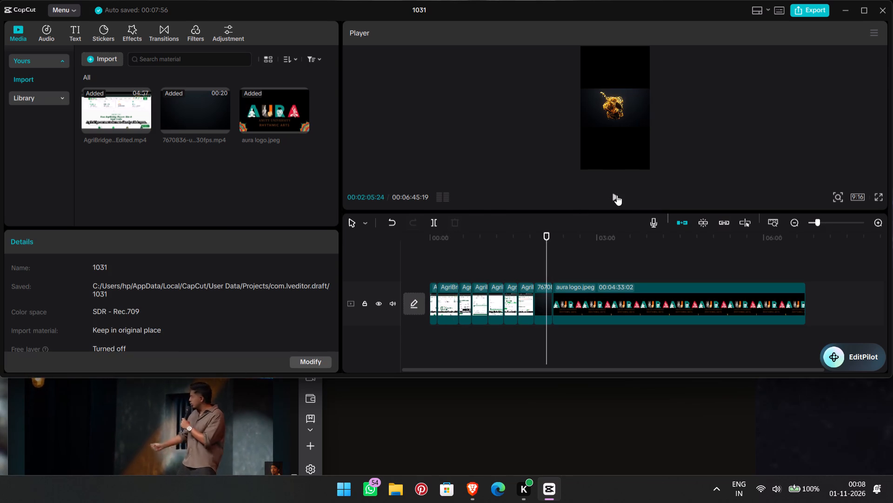
{"action": "left_click", "coordinate": [617, 195]}
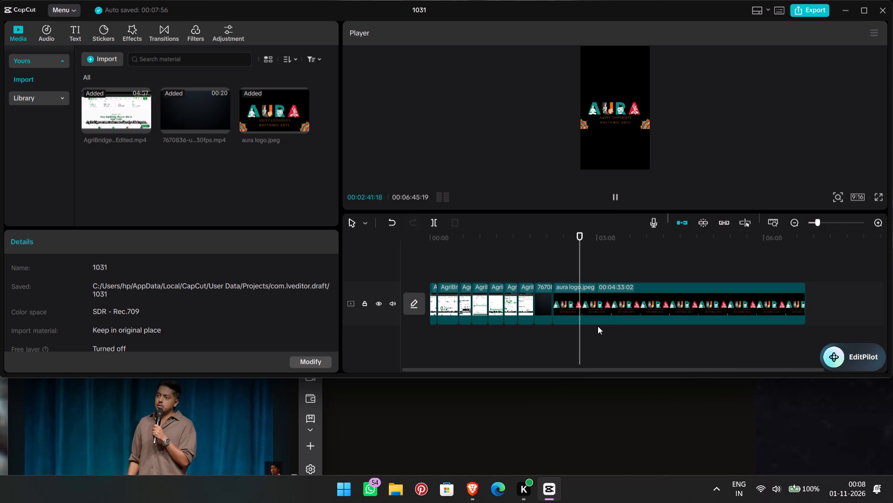
Split the aura logo clip at 00:02:45:19 and delete the section before the split.
{"action": "left_click", "coordinate": [607, 285]}
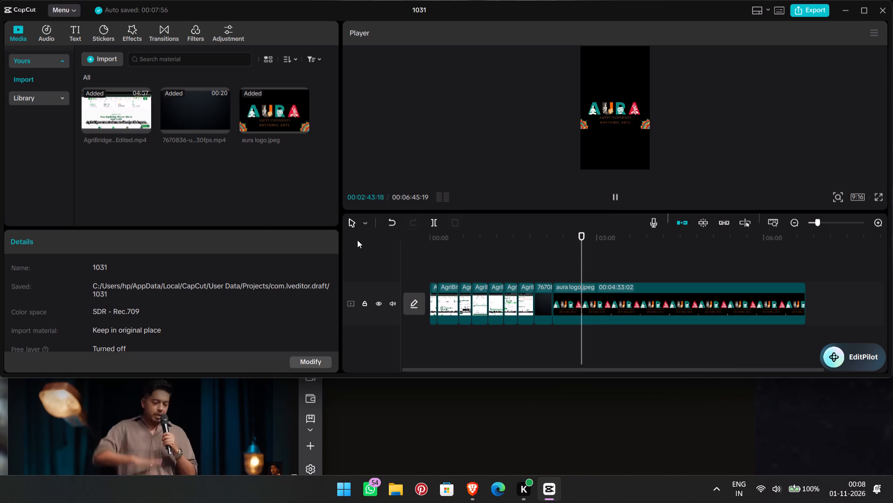
{"action": "left_click", "coordinate": [437, 229]}
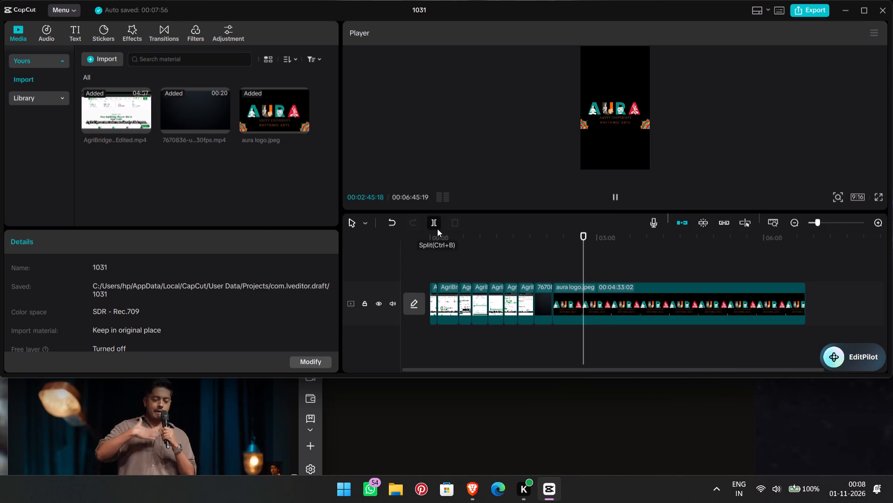
{"action": "left_click", "coordinate": [574, 308]}
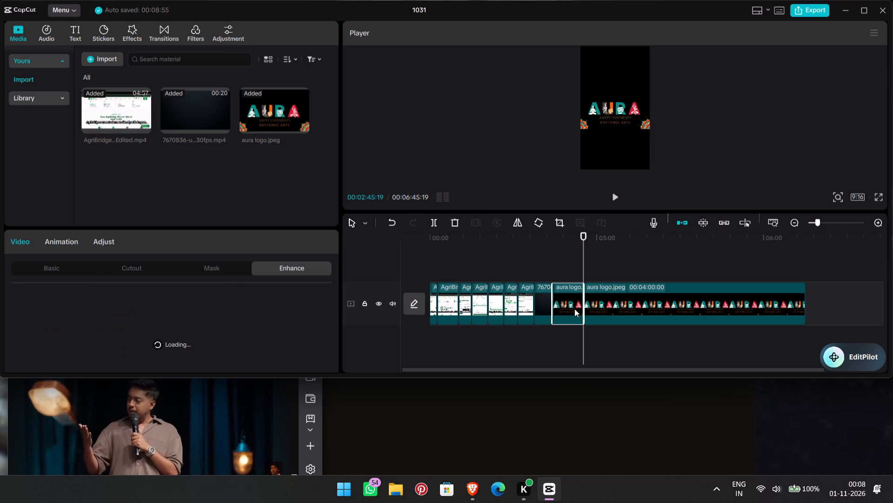
{"action": "left_click", "coordinate": [458, 222]}
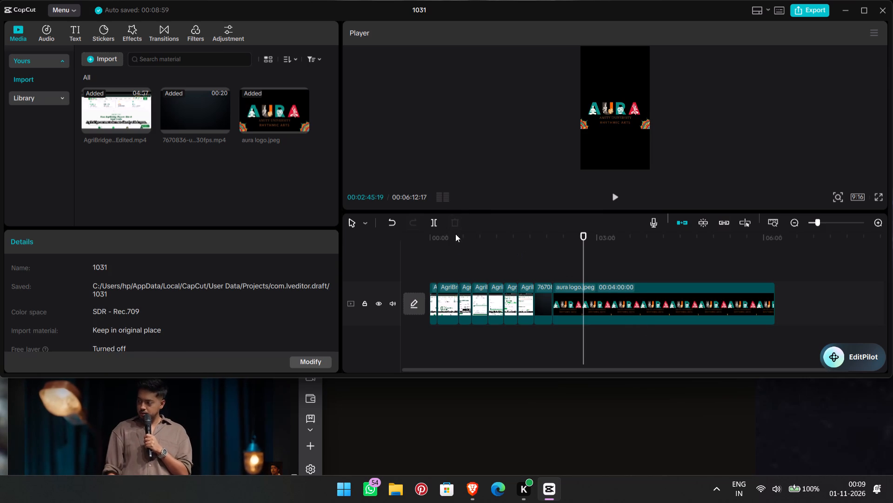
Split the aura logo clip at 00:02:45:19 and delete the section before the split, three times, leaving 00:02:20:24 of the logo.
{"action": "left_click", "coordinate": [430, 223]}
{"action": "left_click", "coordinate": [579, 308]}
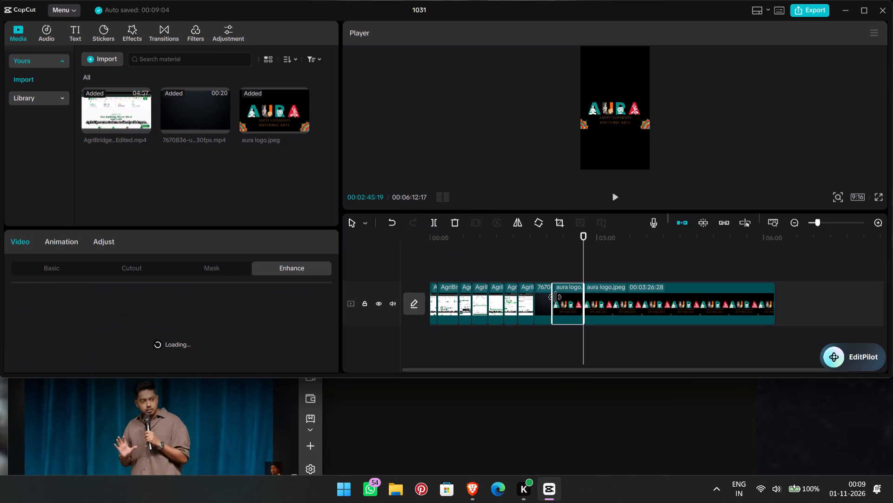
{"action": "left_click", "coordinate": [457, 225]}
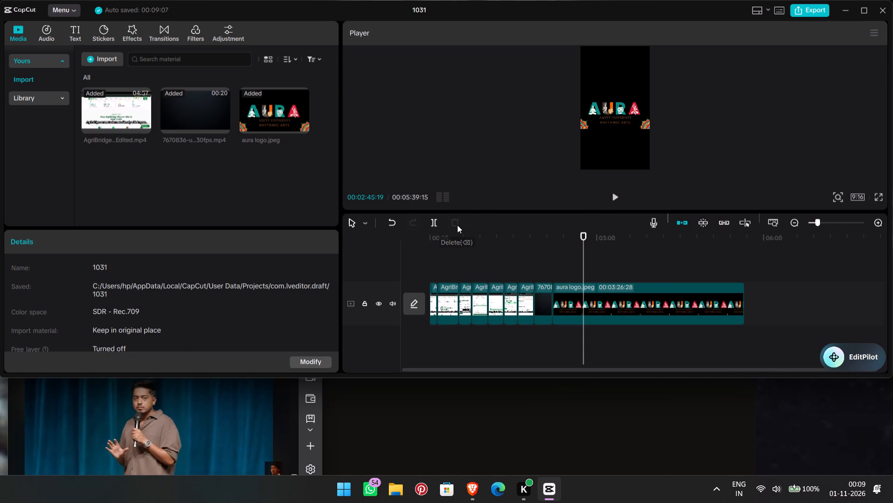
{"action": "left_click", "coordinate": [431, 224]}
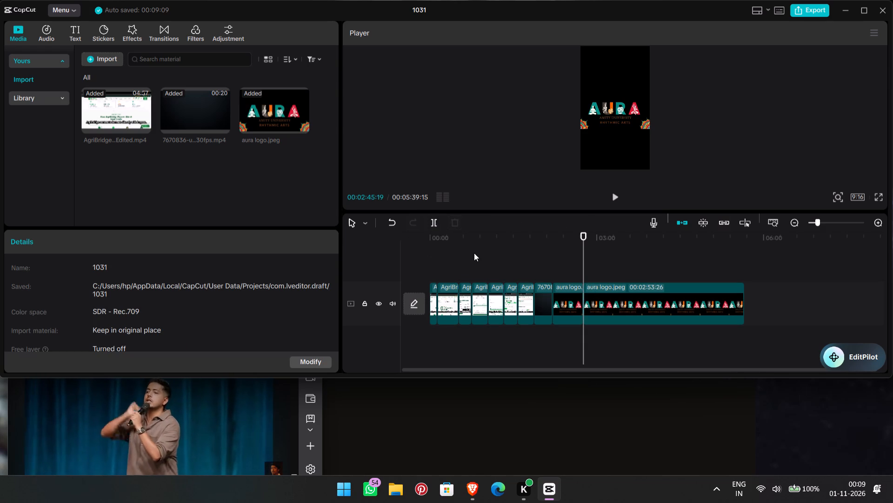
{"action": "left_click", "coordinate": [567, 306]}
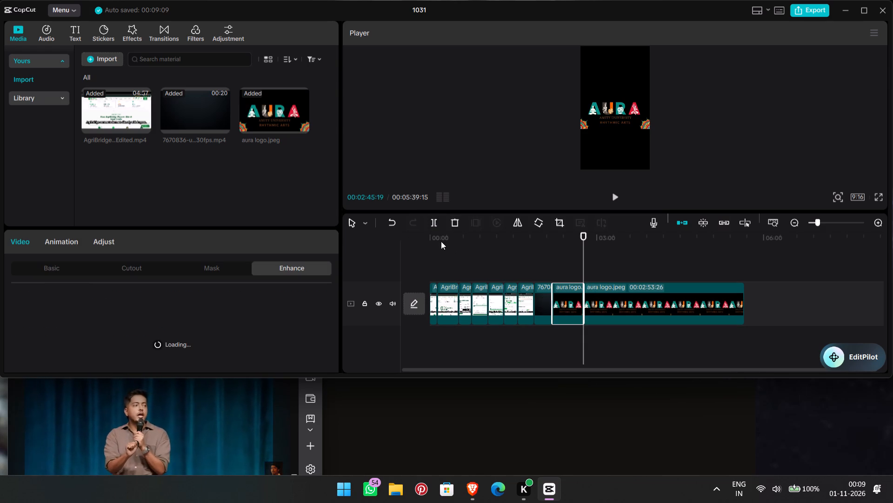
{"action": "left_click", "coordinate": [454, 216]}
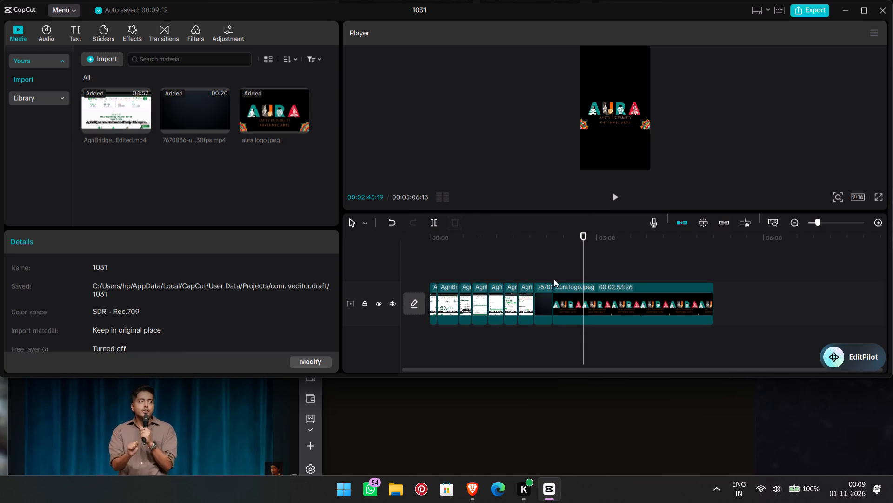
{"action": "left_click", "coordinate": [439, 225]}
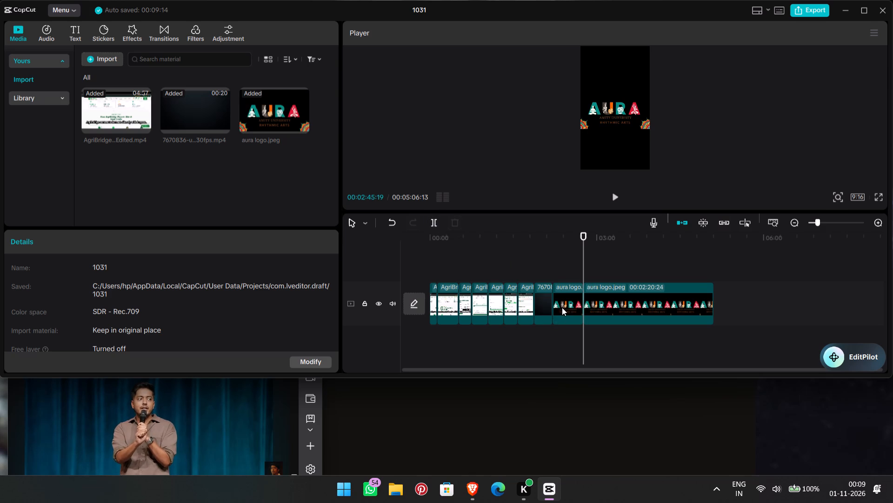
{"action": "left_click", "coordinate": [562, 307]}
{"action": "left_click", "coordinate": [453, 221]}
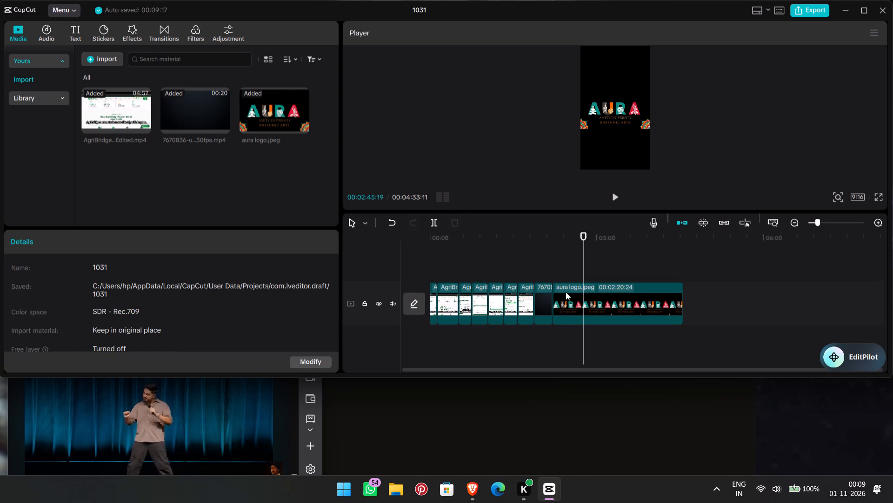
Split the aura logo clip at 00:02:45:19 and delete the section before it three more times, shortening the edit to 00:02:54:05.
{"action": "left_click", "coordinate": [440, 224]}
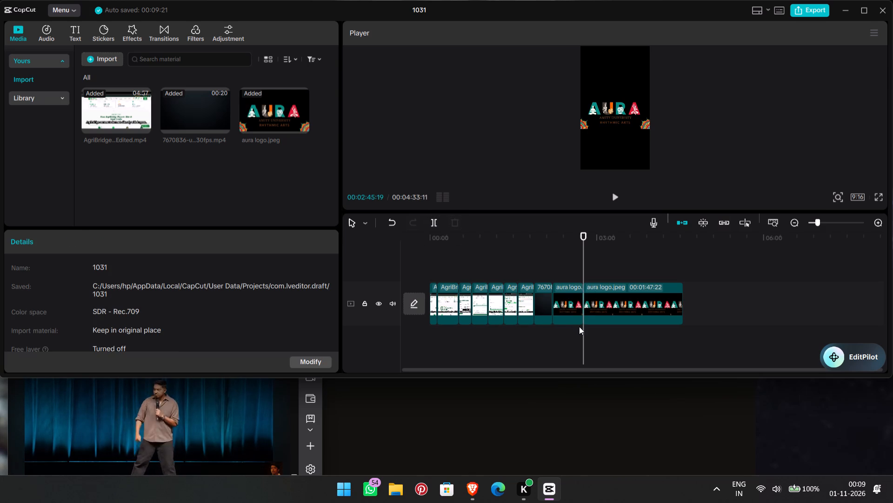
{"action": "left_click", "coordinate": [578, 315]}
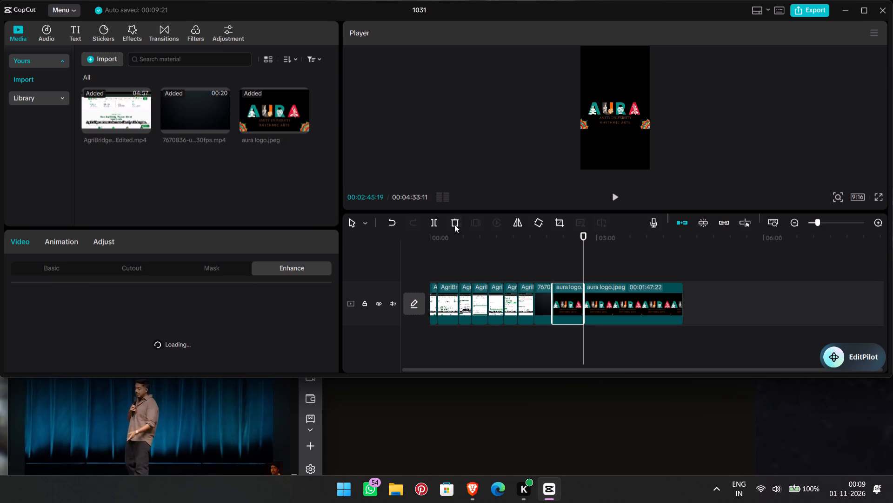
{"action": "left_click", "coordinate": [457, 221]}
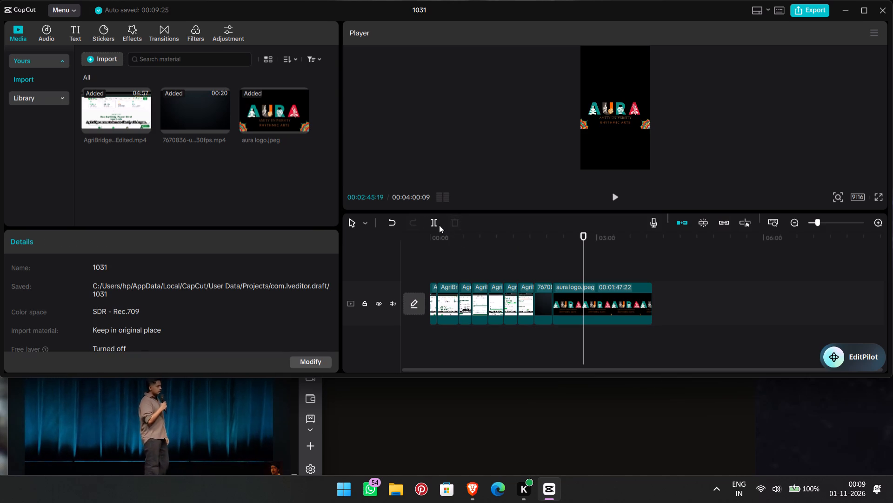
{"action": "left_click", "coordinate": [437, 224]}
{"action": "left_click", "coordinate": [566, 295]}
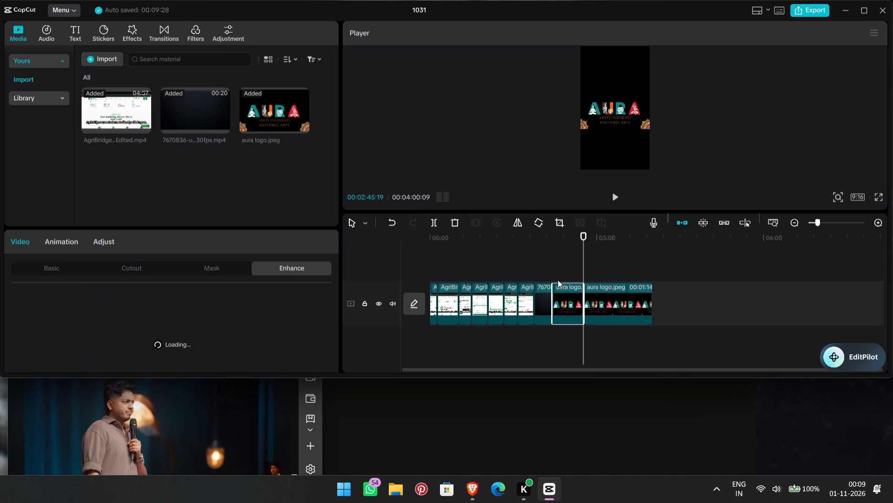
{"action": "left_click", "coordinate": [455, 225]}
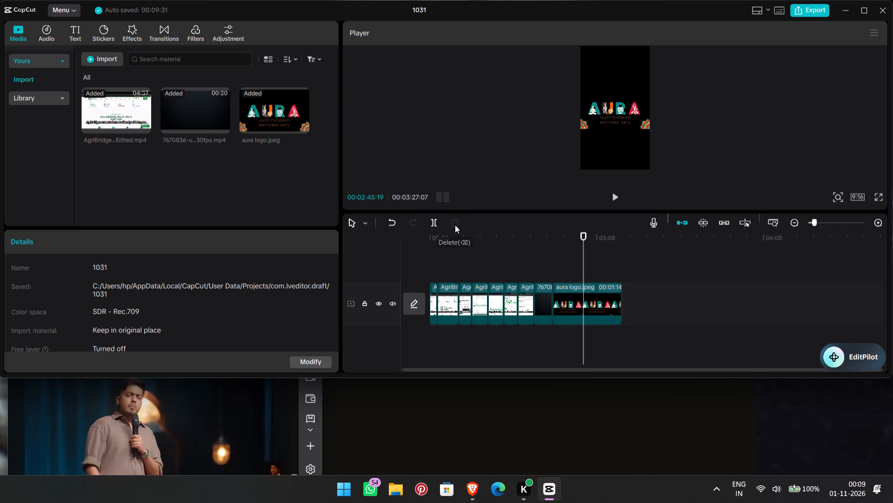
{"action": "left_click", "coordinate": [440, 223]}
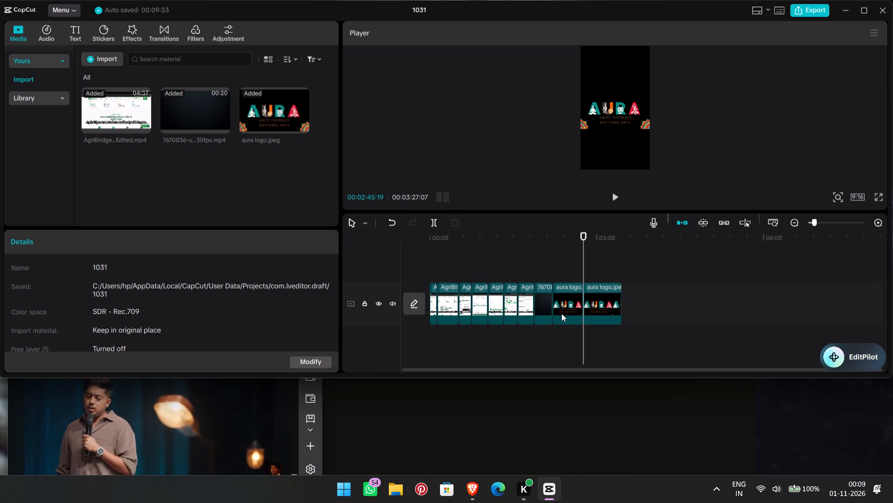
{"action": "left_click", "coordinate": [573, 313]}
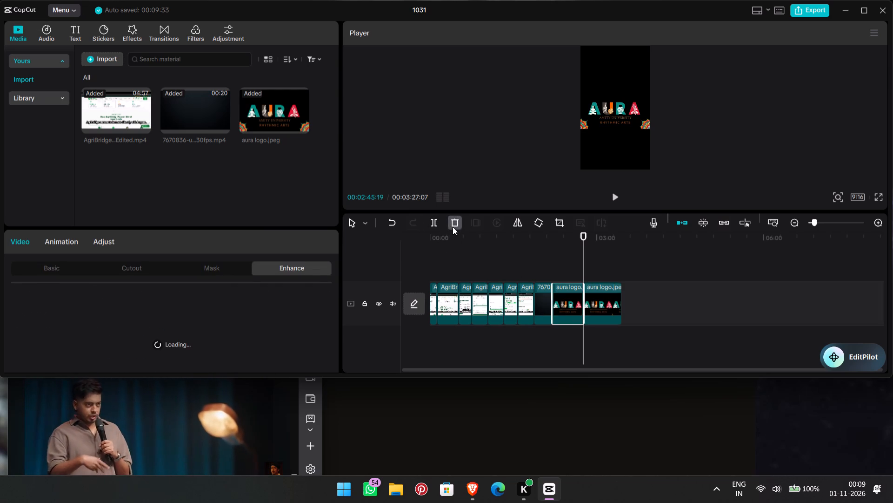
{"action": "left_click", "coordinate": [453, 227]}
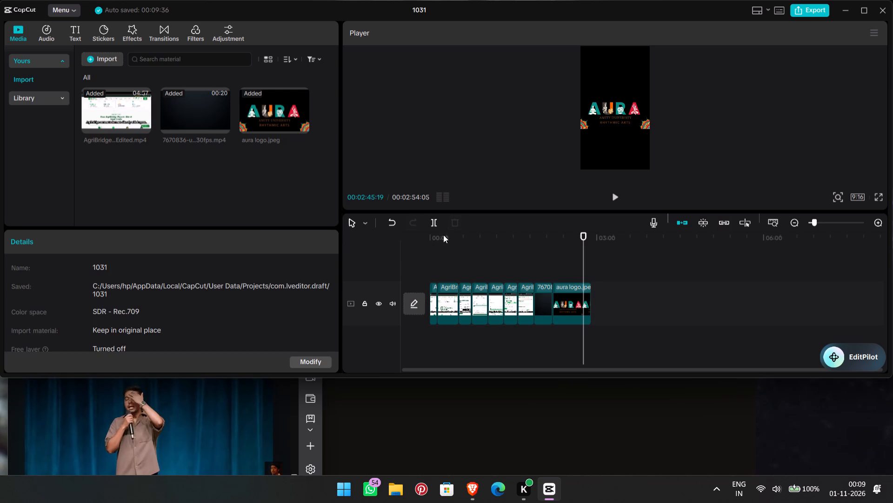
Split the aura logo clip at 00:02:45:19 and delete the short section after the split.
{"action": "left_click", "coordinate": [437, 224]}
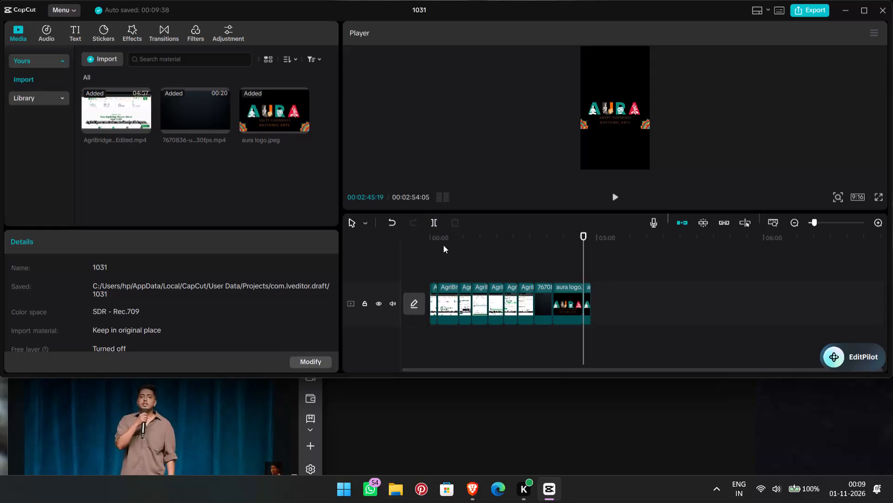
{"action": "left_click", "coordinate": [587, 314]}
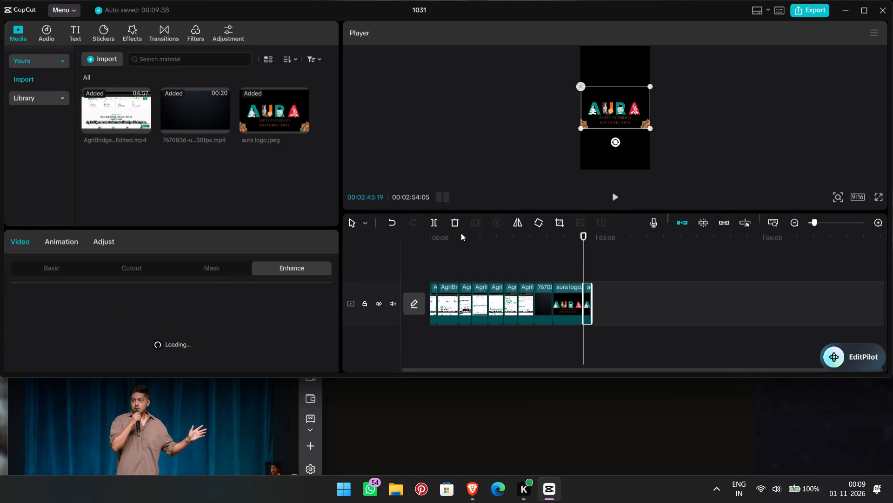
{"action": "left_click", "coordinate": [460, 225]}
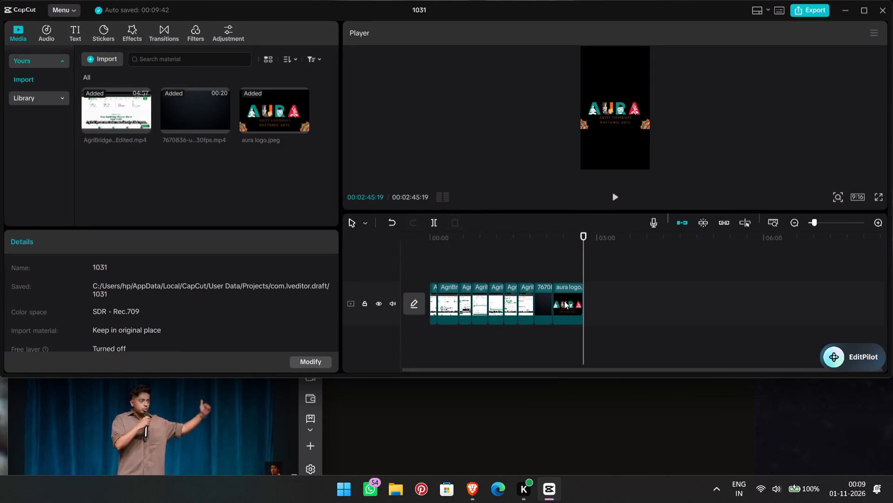
Delete the remaining aura logo clip, so the main track ends with the 7670836 closing clip.
{"action": "left_click", "coordinate": [565, 301]}
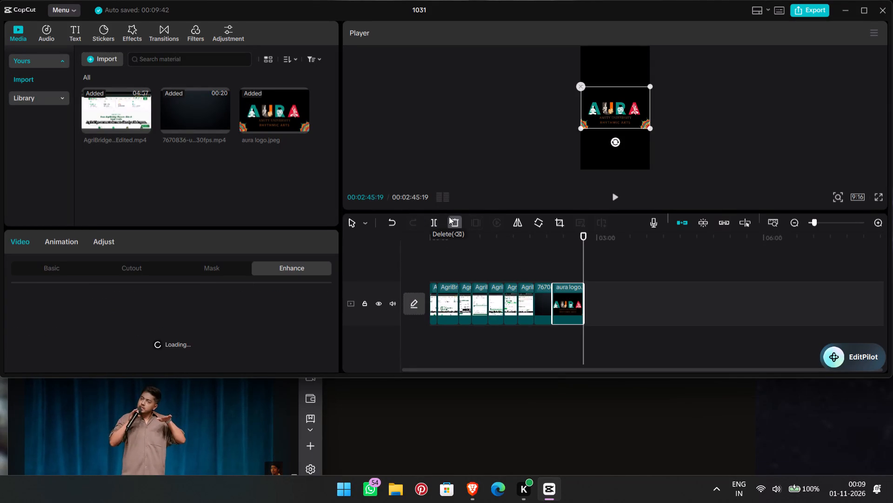
{"action": "left_click", "coordinate": [456, 223]}
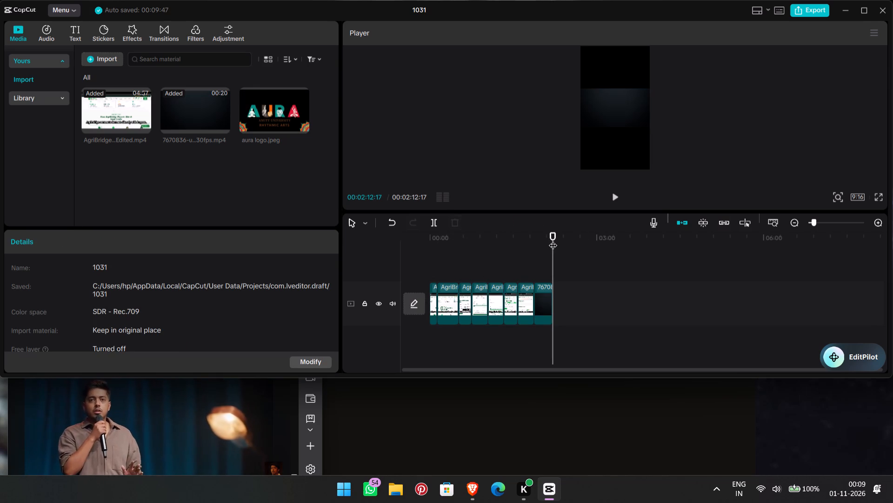
Play the edit from 00:01:43:22 in the last AgriBridge section.
{"action": "left_click_drag", "start_coordinate": [553, 239], "coordinate": [526, 249]}
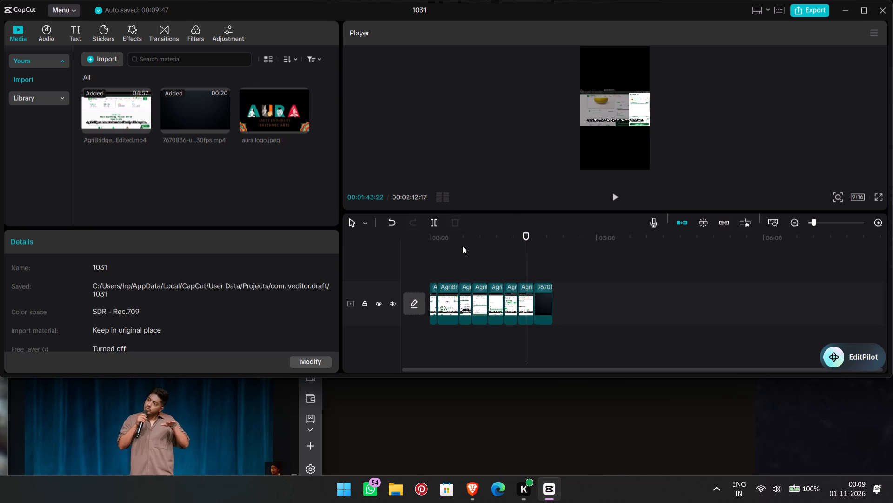
{"action": "left_click", "coordinate": [615, 199]}
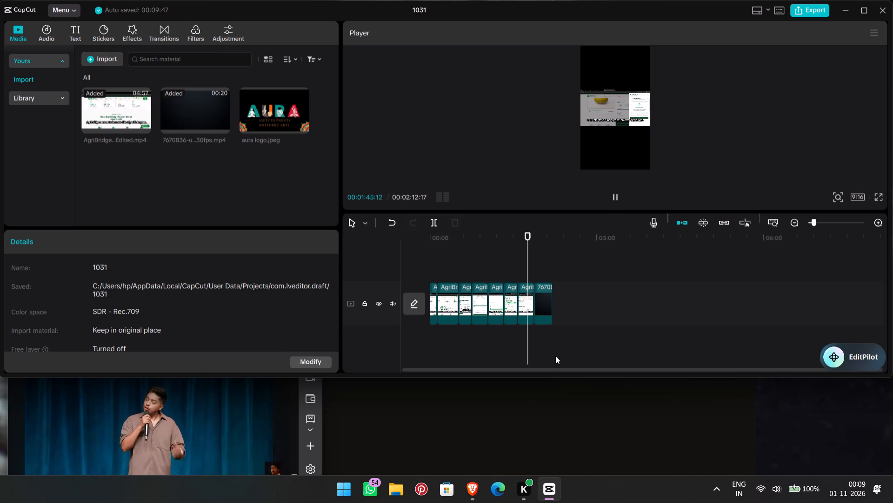
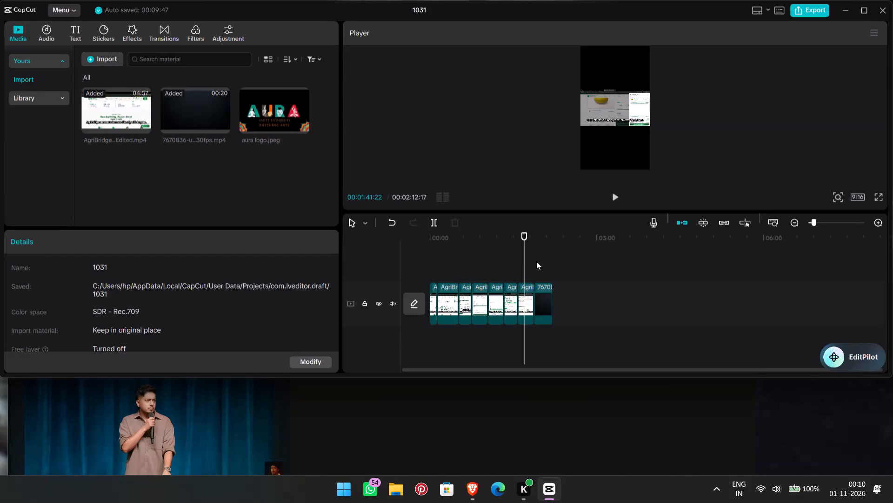
Play the edit from 00:01:43:22 through the closing clip to its end.
{"action": "left_click", "coordinate": [526, 261]}
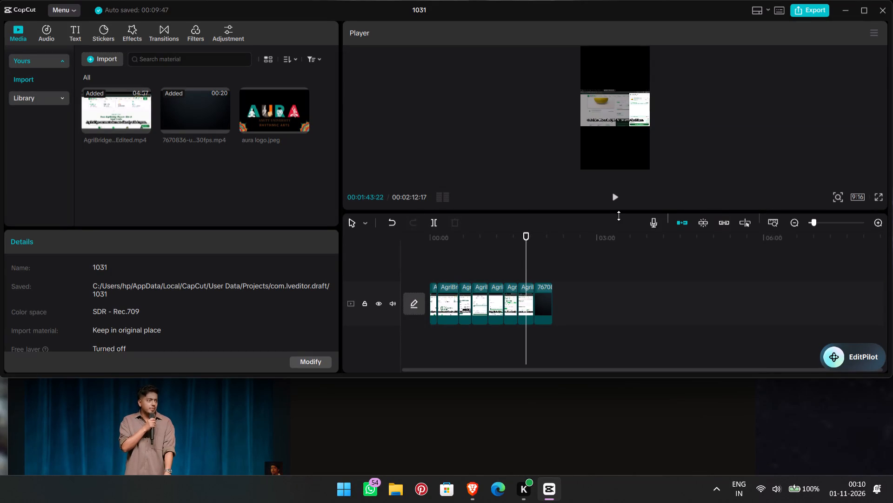
{"action": "left_click", "coordinate": [615, 191]}
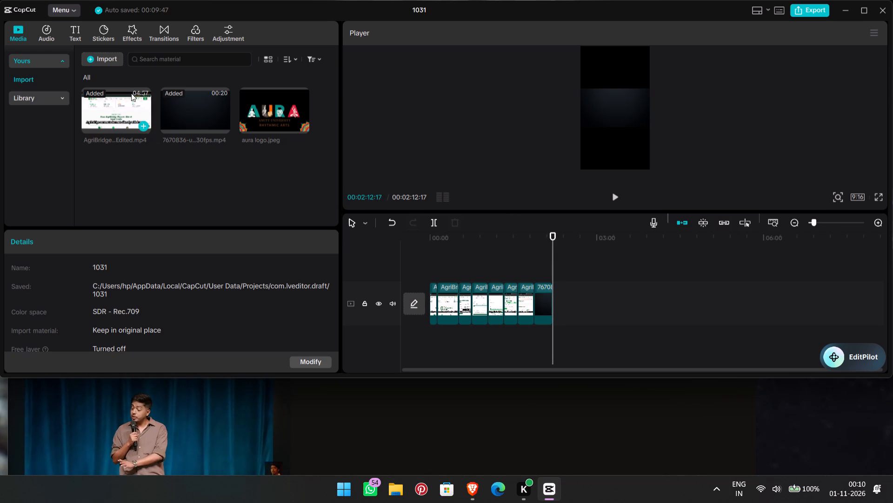
Open the media import dialog and look through the Downloads folder for another file to add.
{"action": "left_click", "coordinate": [107, 55]}
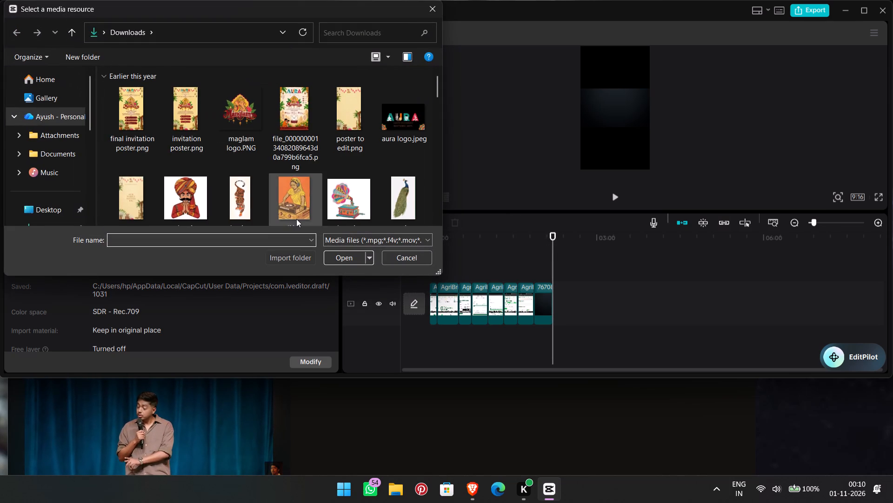
{"action": "scroll", "coordinate": [296, 219], "scroll_direction": "down", "scroll_amount": 3}
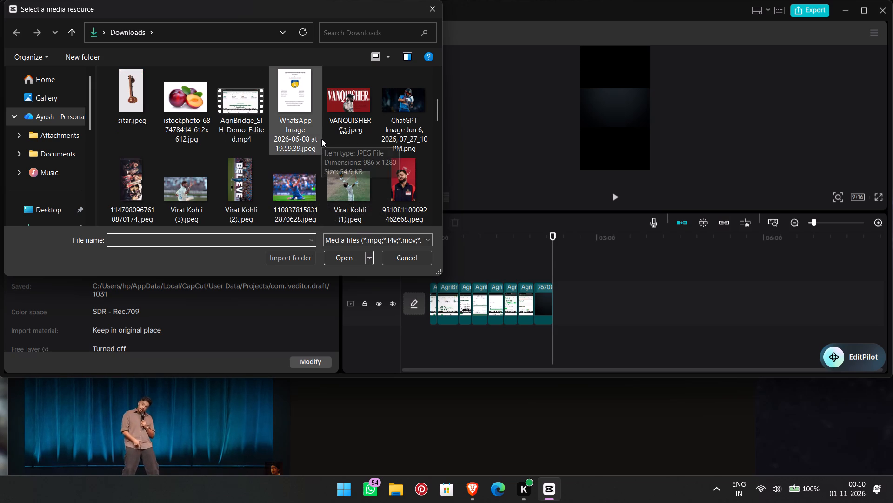
{"action": "scroll", "coordinate": [321, 139], "scroll_direction": "down", "scroll_amount": 1}
{"action": "scroll", "coordinate": [435, 103], "scroll_direction": "down", "scroll_amount": 1}
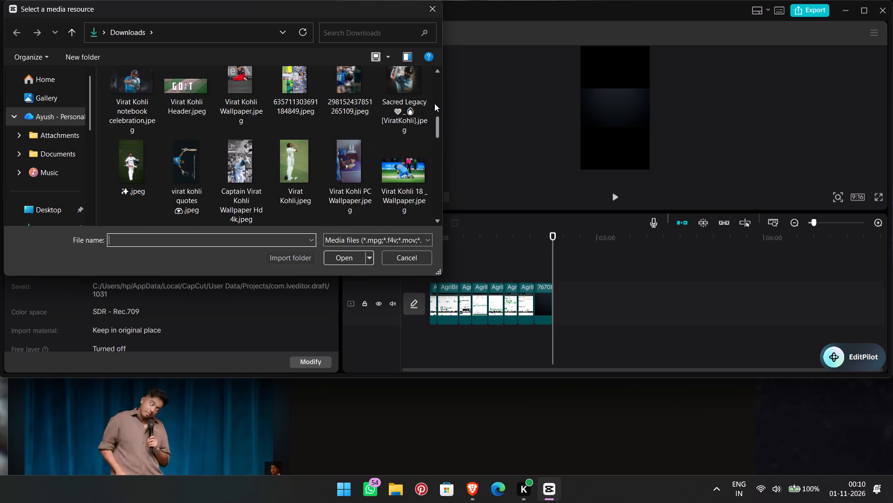
{"action": "scroll", "coordinate": [423, 115], "scroll_direction": "down", "scroll_amount": 1}
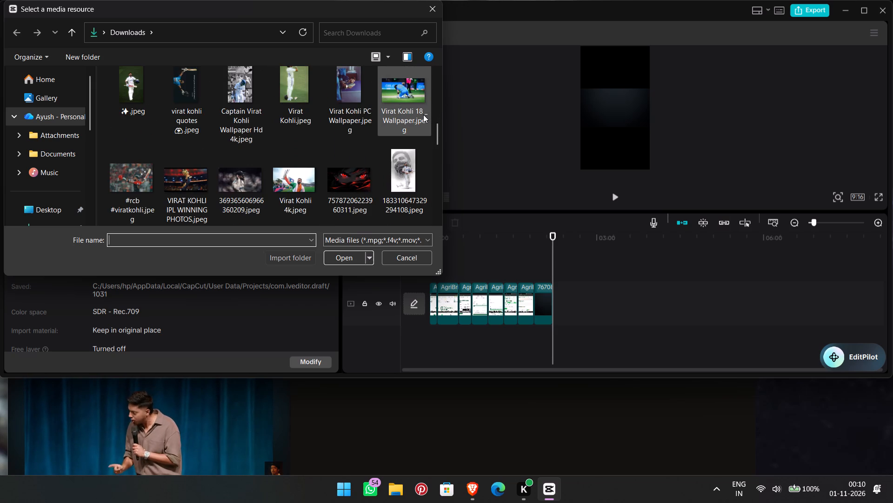
{"action": "scroll", "coordinate": [421, 120], "scroll_direction": "down", "scroll_amount": 1}
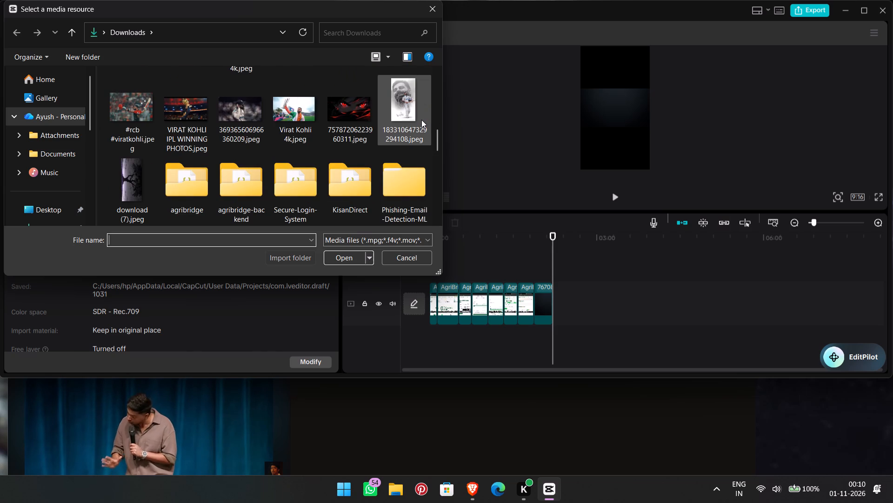
{"action": "scroll", "coordinate": [421, 120], "scroll_direction": "down", "scroll_amount": 2}
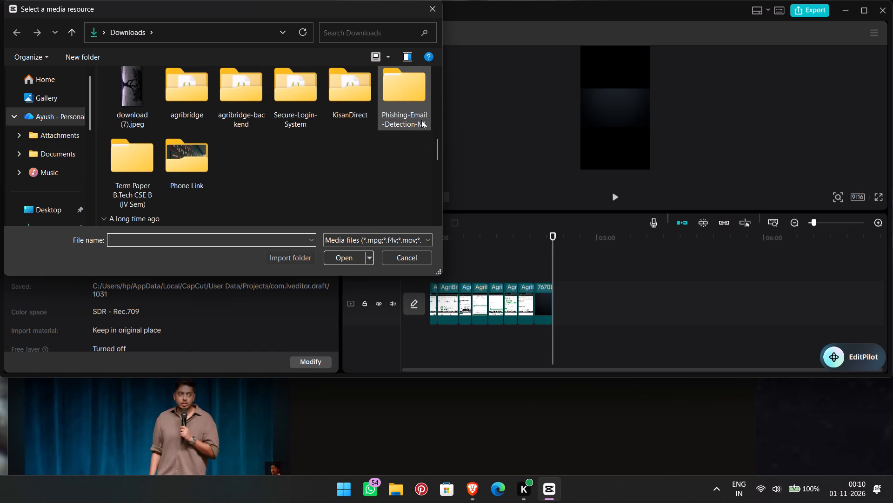
{"action": "scroll", "coordinate": [421, 120], "scroll_direction": "up", "scroll_amount": 3}
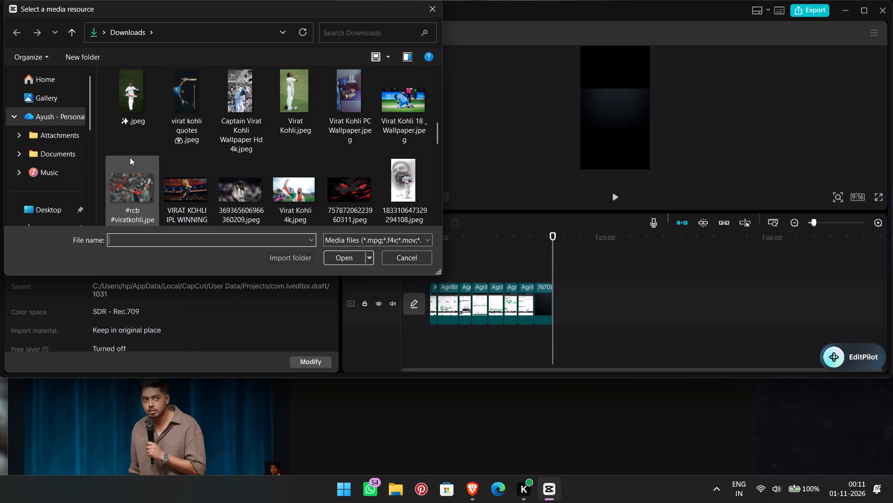
{"action": "scroll", "coordinate": [129, 139], "scroll_direction": "up", "scroll_amount": 1}
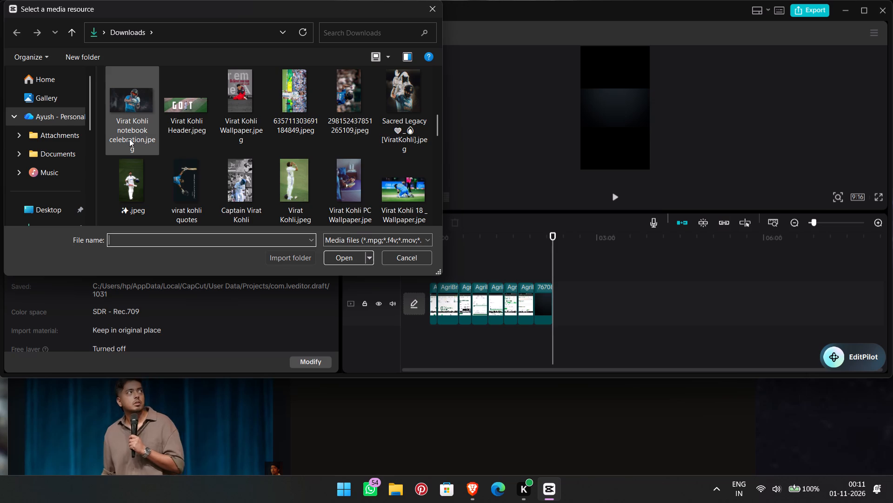
{"action": "scroll", "coordinate": [129, 139], "scroll_direction": "up", "scroll_amount": 2}
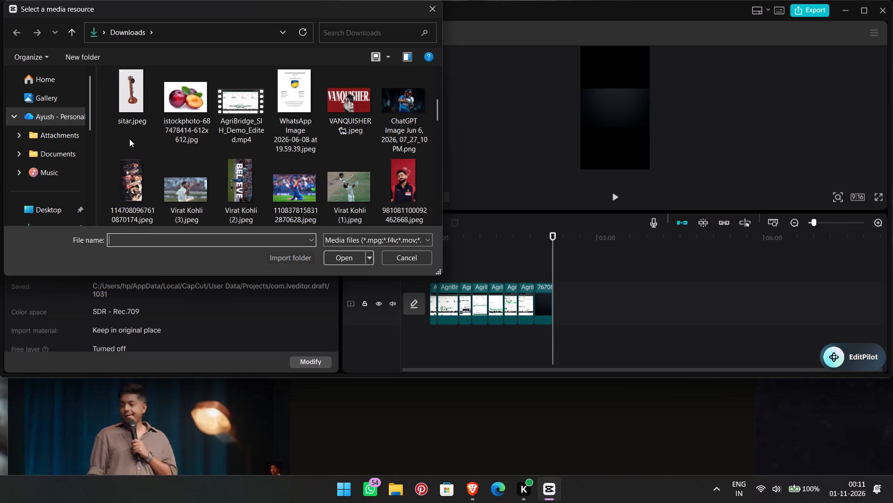
{"action": "scroll", "coordinate": [129, 139], "scroll_direction": "up", "scroll_amount": 3}
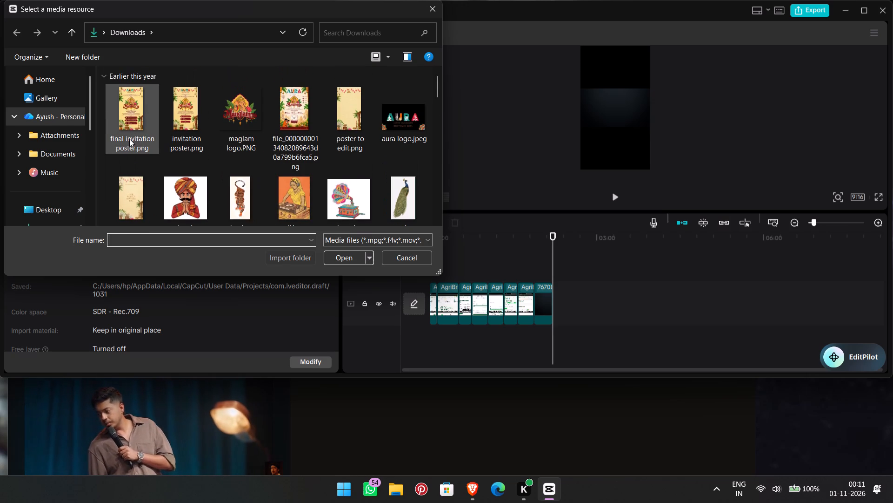
{"action": "scroll", "coordinate": [25, 193], "scroll_direction": "down", "scroll_amount": 2}
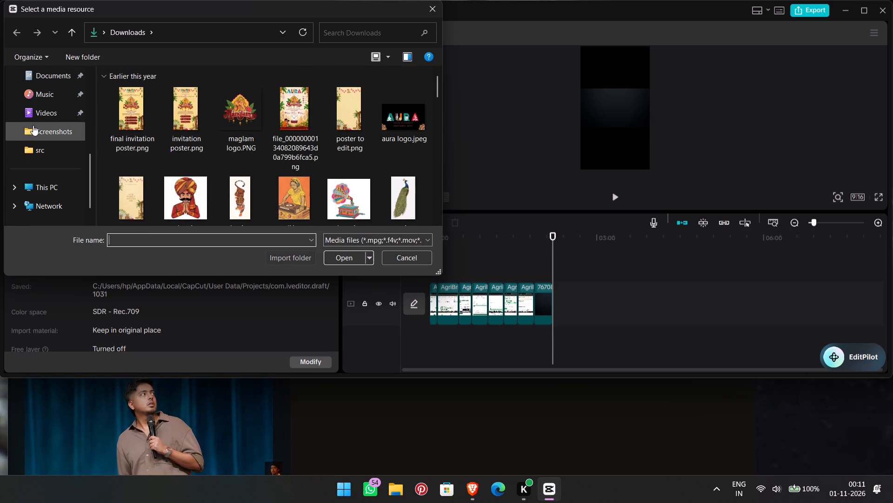
{"action": "scroll", "coordinate": [33, 125], "scroll_direction": "up", "scroll_amount": 1}
{"action": "left_click", "coordinate": [33, 125]}
{"action": "scroll", "coordinate": [180, 143], "scroll_direction": "down", "scroll_amount": 1}
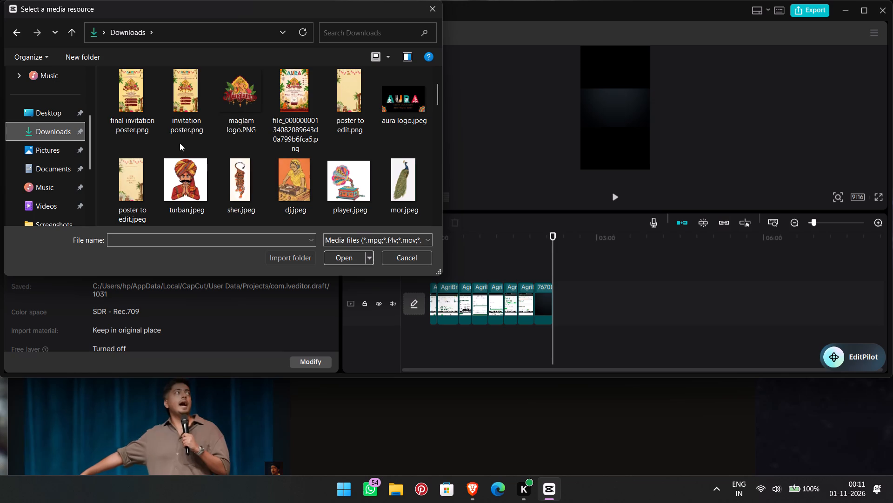
{"action": "scroll", "coordinate": [180, 143], "scroll_direction": "down", "scroll_amount": 3}
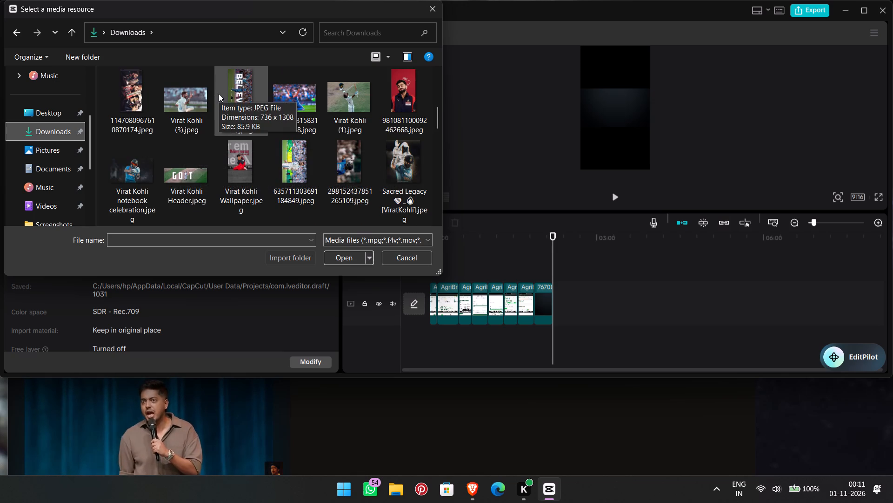
{"action": "scroll", "coordinate": [219, 94], "scroll_direction": "down", "scroll_amount": 3}
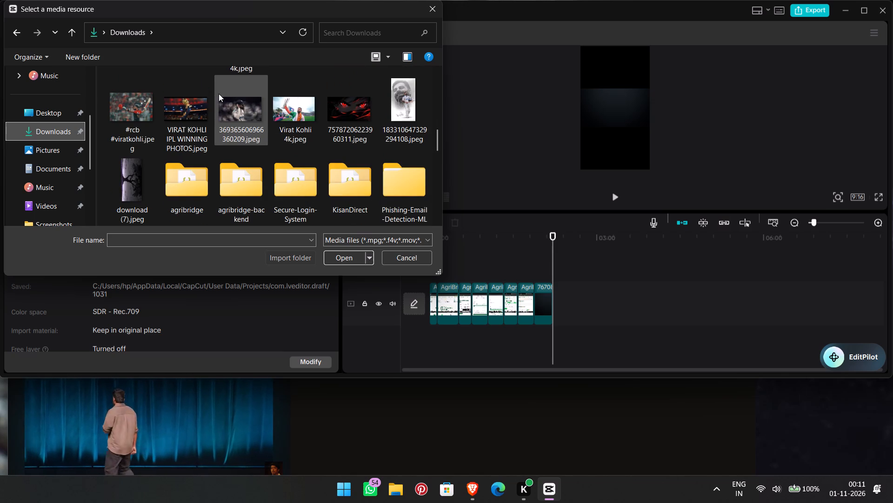
Check the Screen Recordings folder inside Videos for media to import.
{"action": "left_click", "coordinate": [60, 201]}
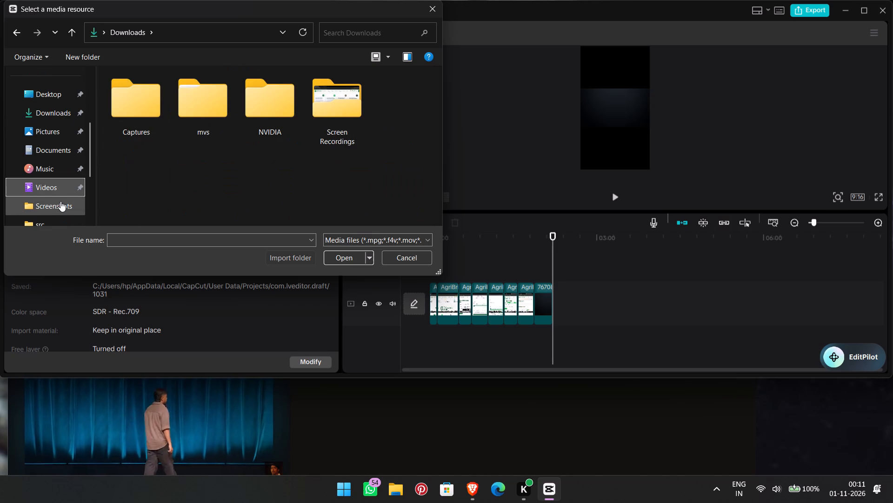
{"action": "double_click", "coordinate": [332, 112]}
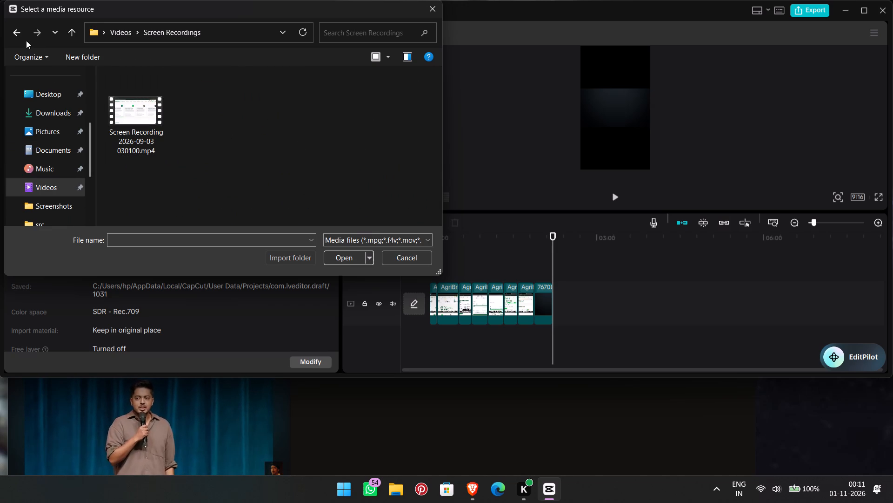
{"action": "left_click", "coordinate": [25, 41]}
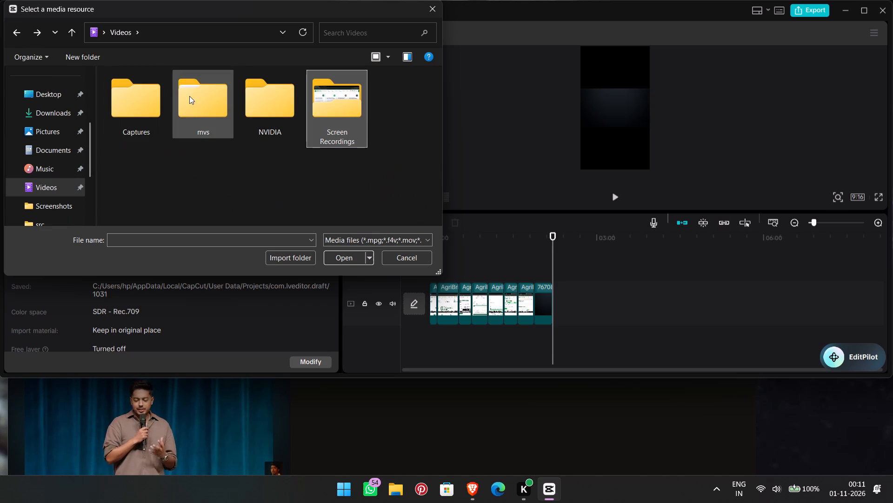
Look through the photos and videos in Videos > mvs > New folder, and close the import dialog without choosing a file.
{"action": "double_click", "coordinate": [189, 96]}
{"action": "double_click", "coordinate": [138, 114]}
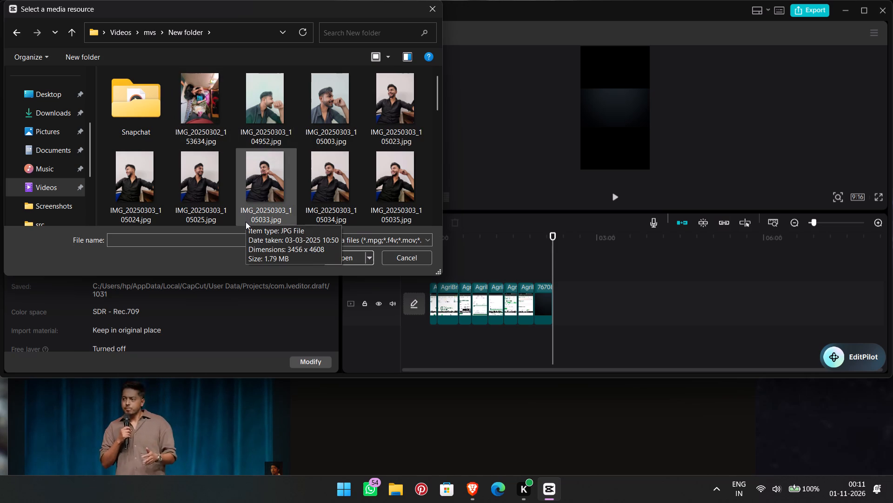
{"action": "scroll", "coordinate": [250, 152], "scroll_direction": "down", "scroll_amount": 2}
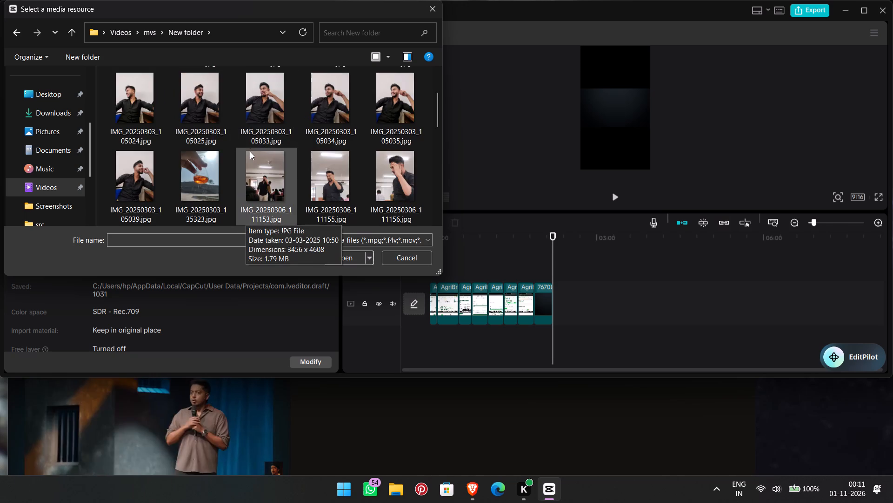
{"action": "scroll", "coordinate": [250, 143], "scroll_direction": "down", "scroll_amount": 6}
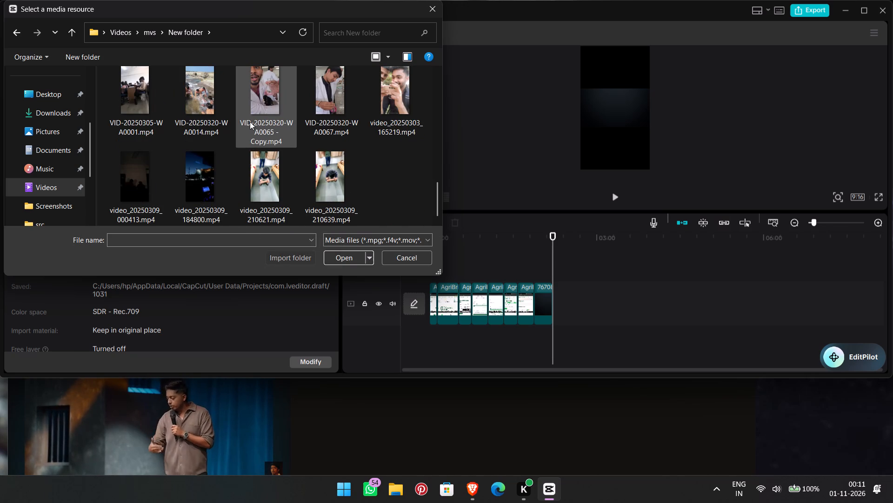
{"action": "scroll", "coordinate": [250, 122], "scroll_direction": "up", "scroll_amount": 5}
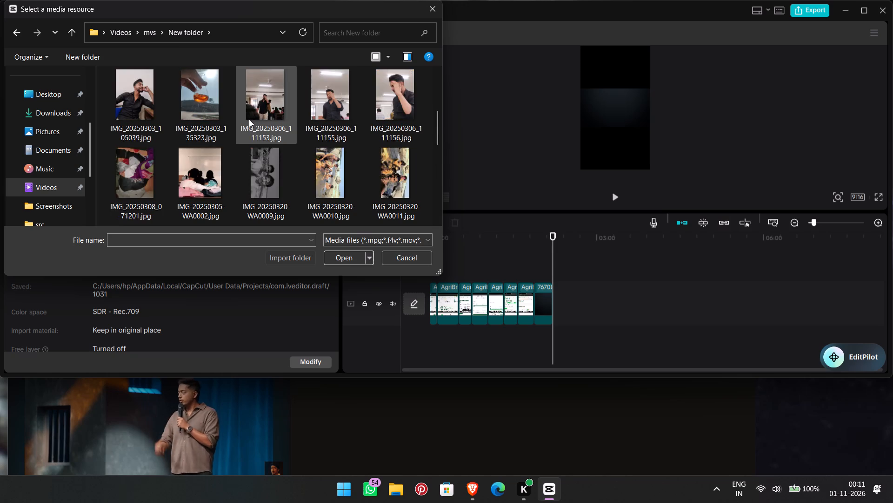
{"action": "scroll", "coordinate": [249, 119], "scroll_direction": "up", "scroll_amount": 2}
{"action": "scroll", "coordinate": [248, 119], "scroll_direction": "down", "scroll_amount": 3}
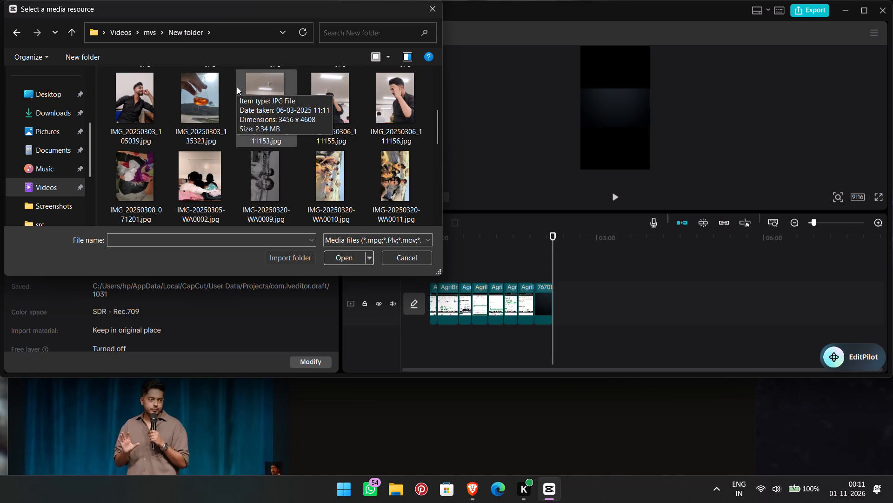
{"action": "scroll", "coordinate": [237, 87], "scroll_direction": "down", "scroll_amount": 2}
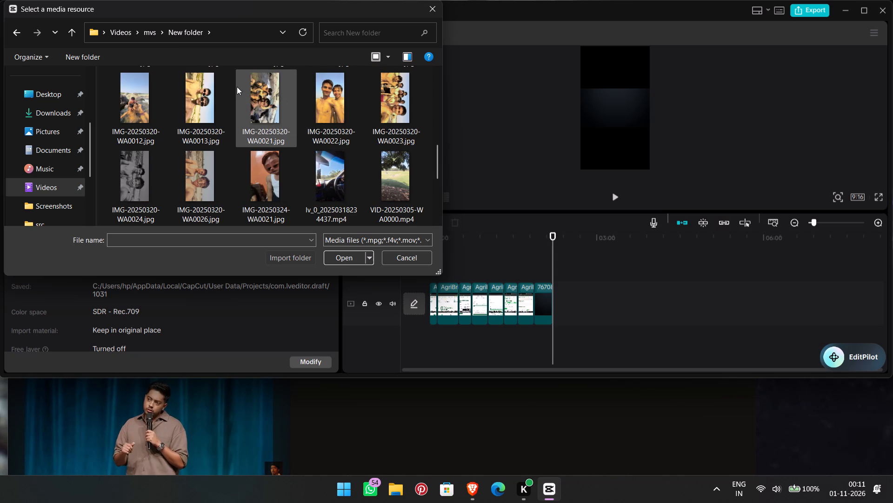
{"action": "scroll", "coordinate": [237, 87], "scroll_direction": "down", "scroll_amount": 1}
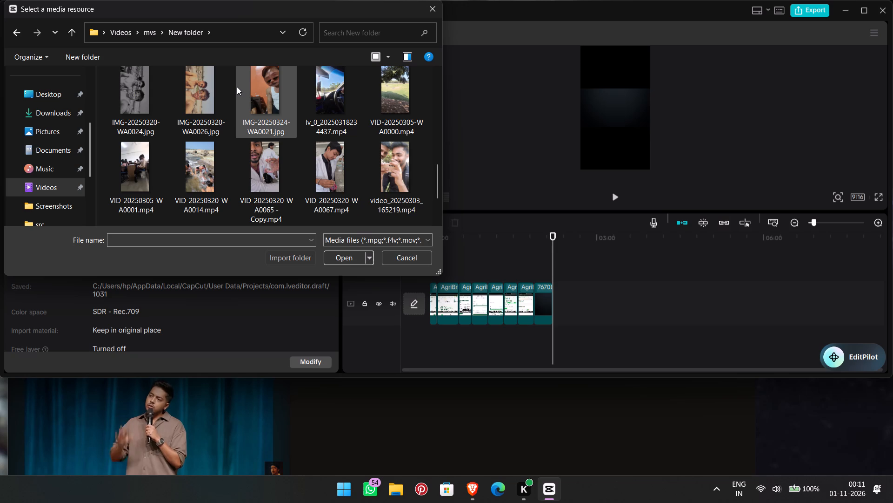
{"action": "scroll", "coordinate": [237, 87], "scroll_direction": "down", "scroll_amount": 2}
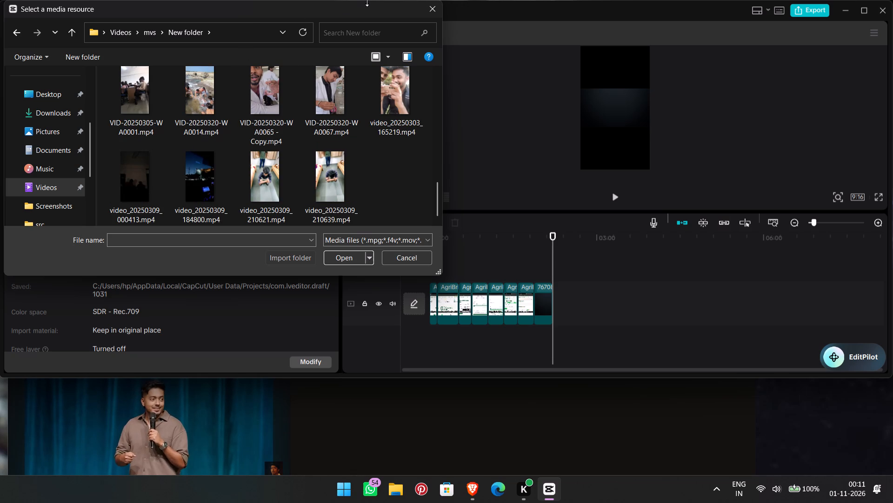
{"action": "left_click", "coordinate": [426, 8]}
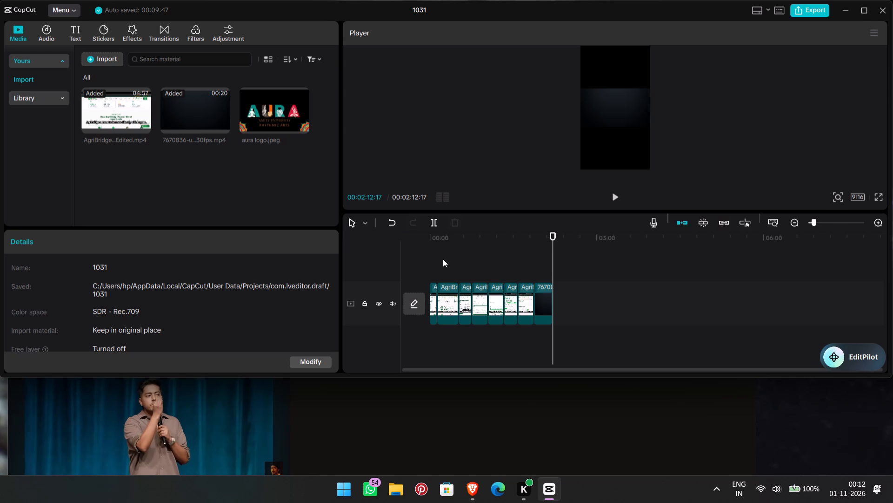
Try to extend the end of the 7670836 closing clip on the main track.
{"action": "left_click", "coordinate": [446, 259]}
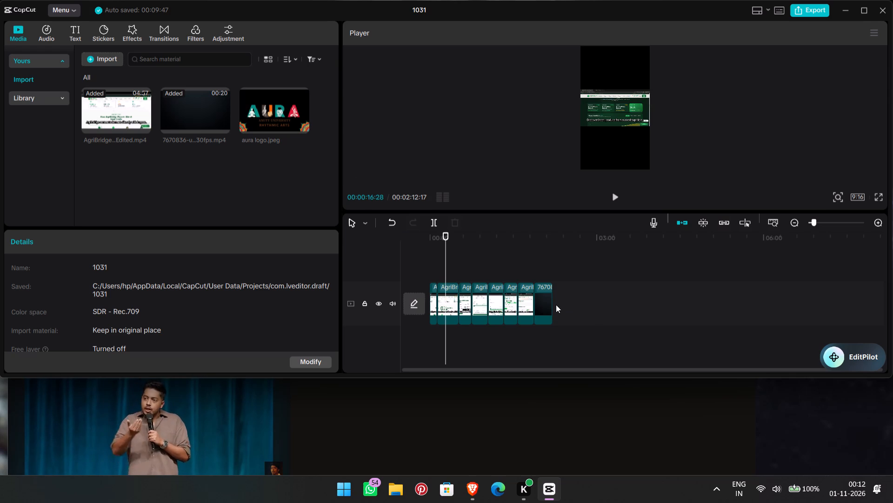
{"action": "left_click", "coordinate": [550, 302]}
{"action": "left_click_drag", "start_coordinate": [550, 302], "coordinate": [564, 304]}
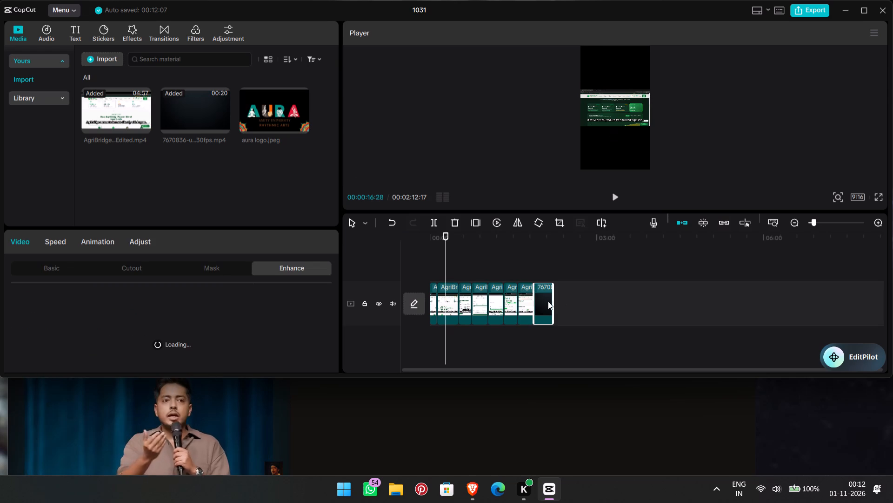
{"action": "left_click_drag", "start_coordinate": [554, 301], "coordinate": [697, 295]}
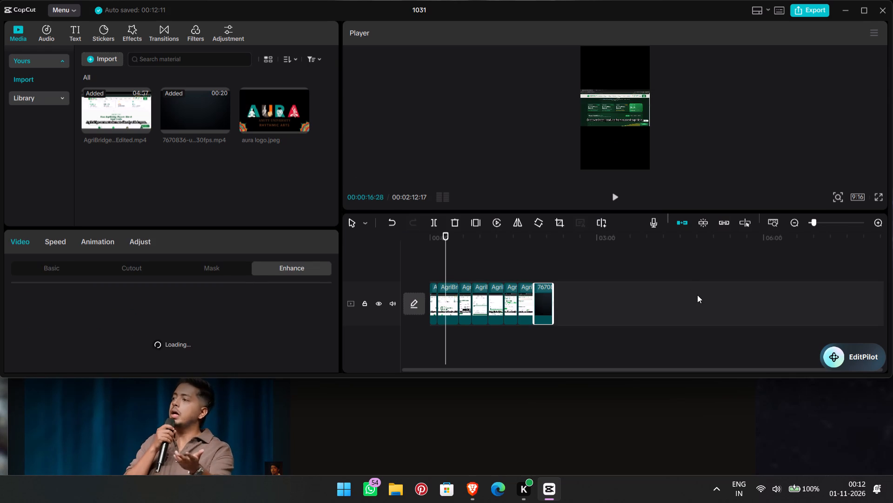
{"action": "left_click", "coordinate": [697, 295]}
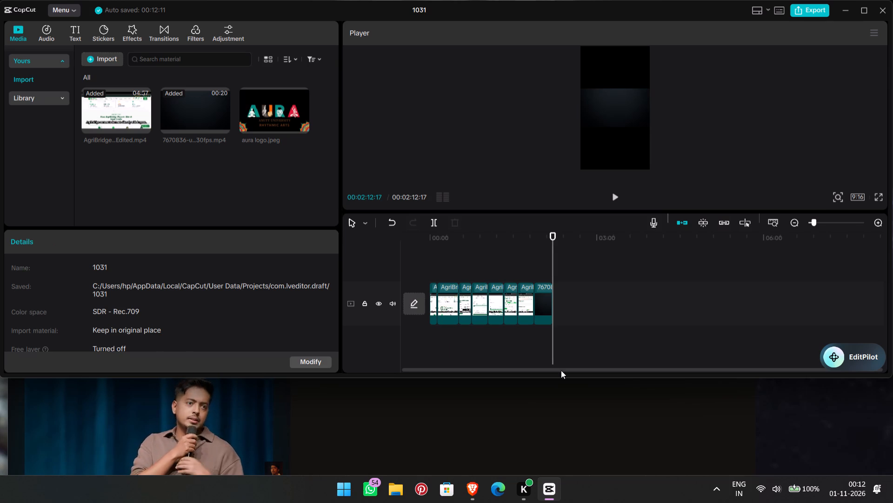
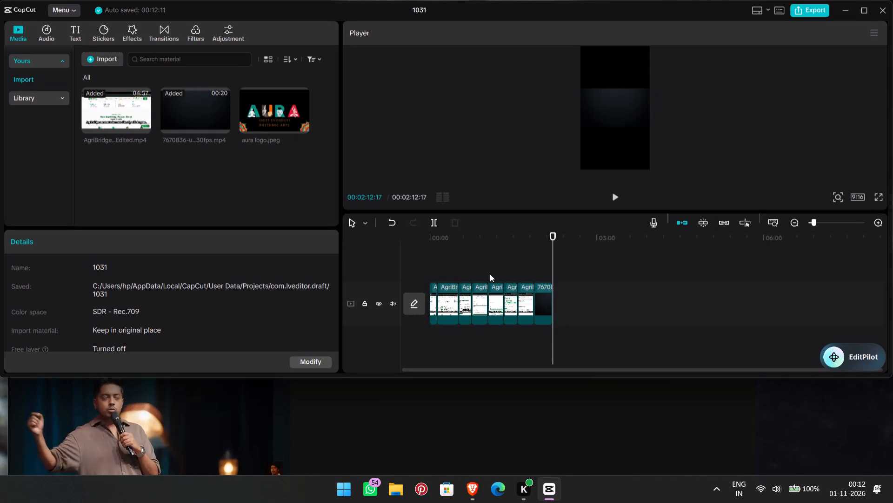
Append four more copies of the 20-second 7670836 clip to the end of the main track.
{"action": "left_click", "coordinate": [490, 254]}
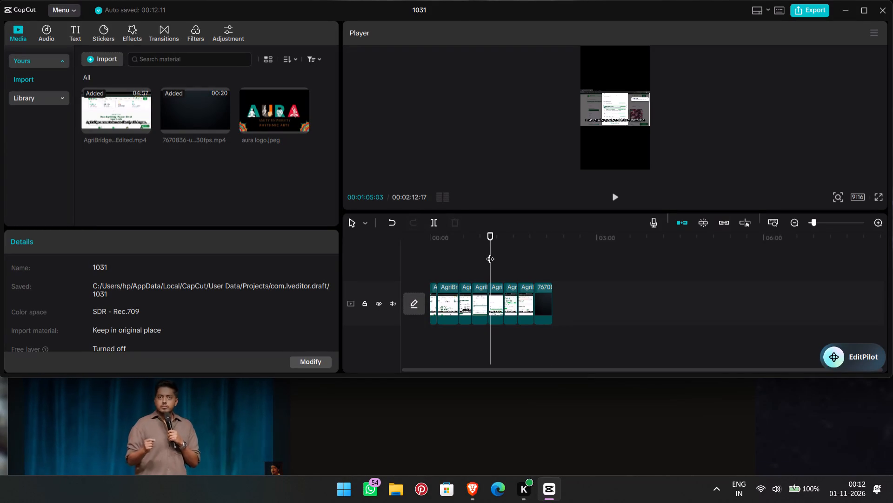
{"action": "left_click", "coordinate": [190, 120]}
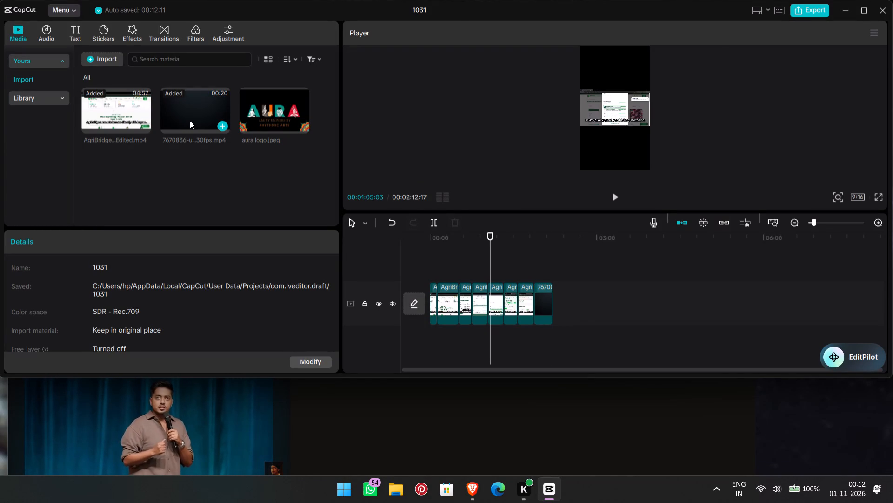
{"action": "left_click_drag", "start_coordinate": [191, 121], "coordinate": [598, 300]}
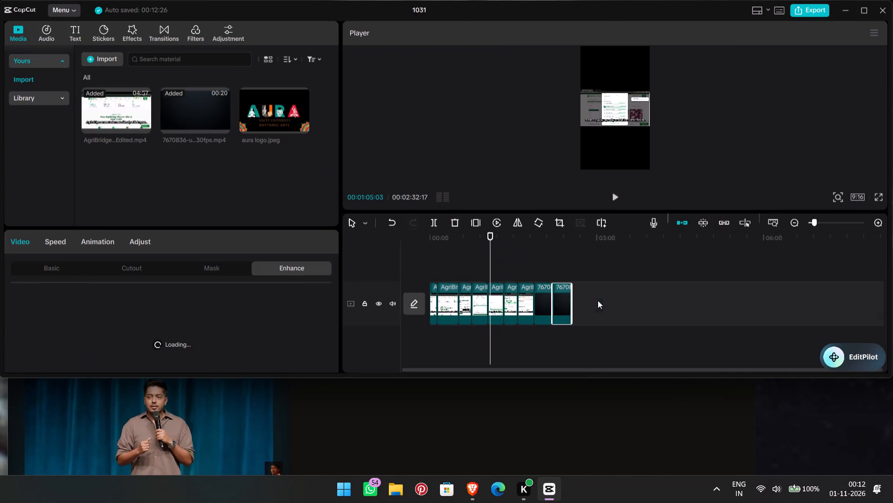
{"action": "left_click_drag", "start_coordinate": [196, 92], "coordinate": [639, 262]}
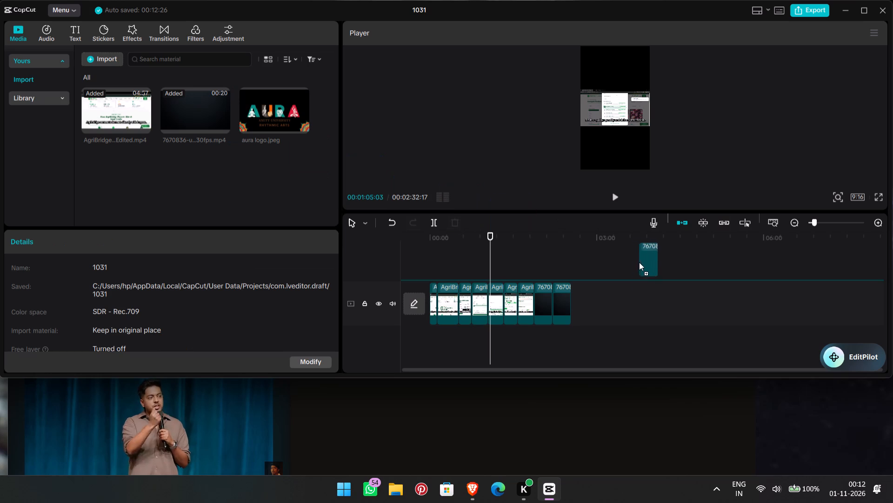
{"action": "left_click_drag", "start_coordinate": [639, 262], "coordinate": [616, 294]}
{"action": "left_click_drag", "start_coordinate": [205, 113], "coordinate": [218, 121]}
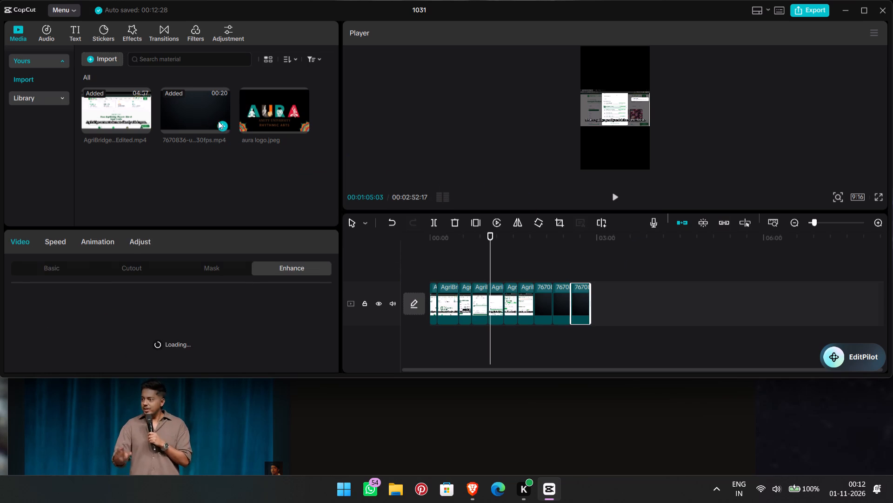
{"action": "left_click_drag", "start_coordinate": [218, 121], "coordinate": [586, 304]}
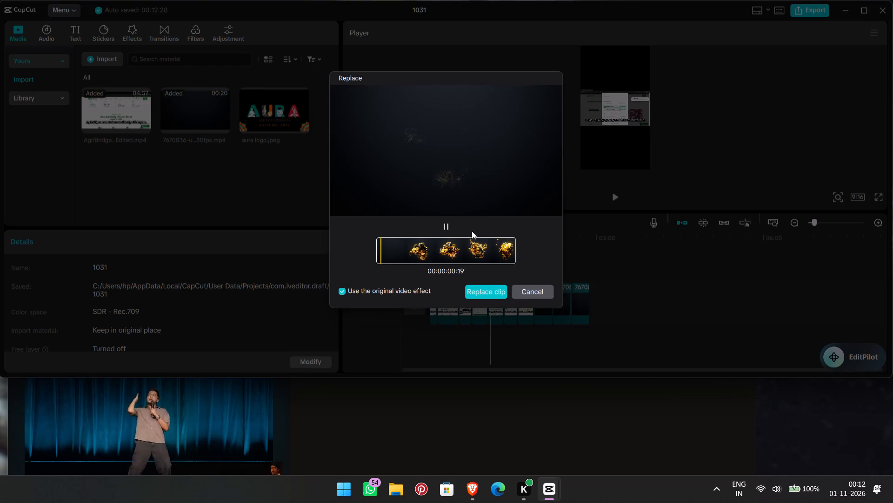
{"action": "left_click", "coordinate": [526, 295]}
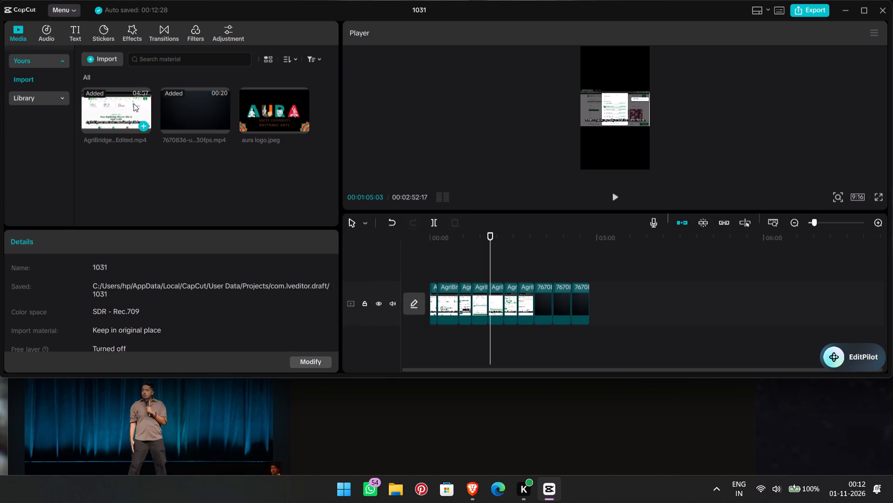
{"action": "left_click_drag", "start_coordinate": [168, 104], "coordinate": [598, 293]}
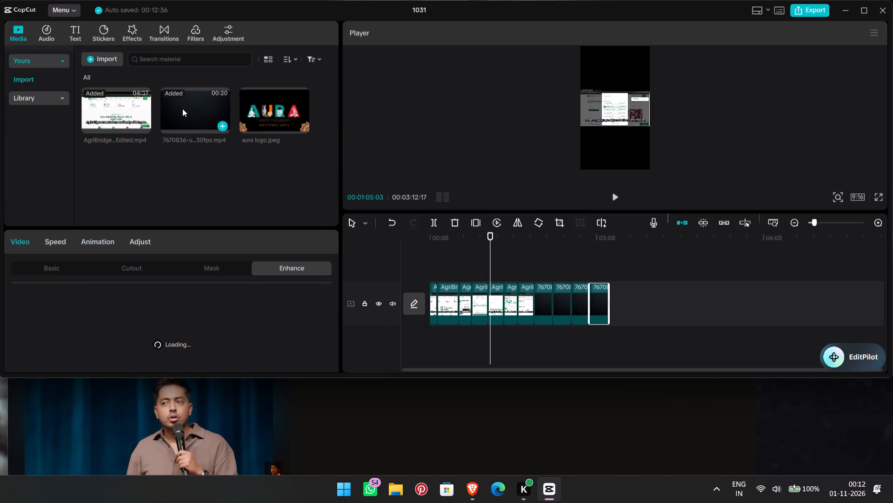
{"action": "left_click_drag", "start_coordinate": [182, 109], "coordinate": [625, 299]}
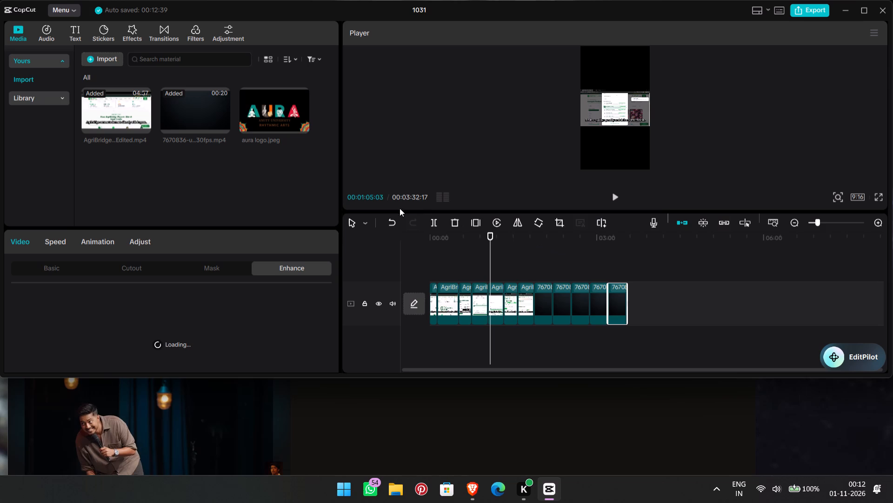
Play the sequence from 00:01:05:03 through the repeated 7670836 clips to the end to review it.
{"action": "left_click", "coordinate": [616, 195]}
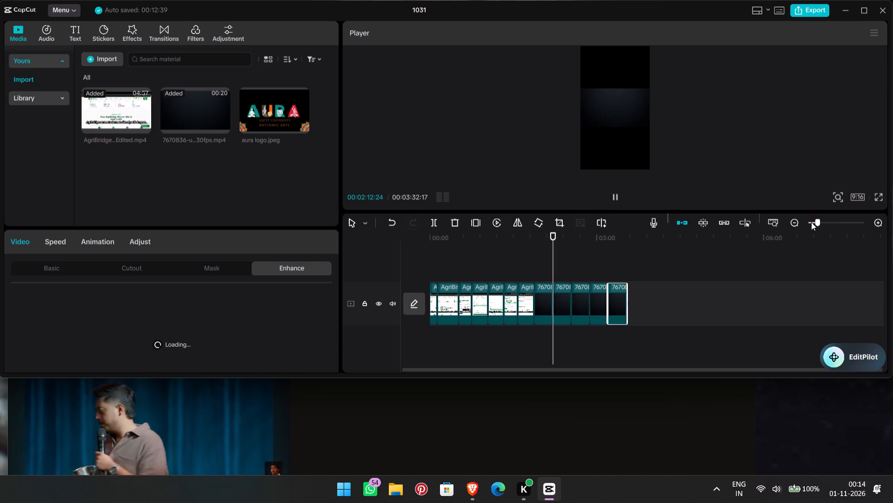
{"action": "left_click_drag", "start_coordinate": [817, 222], "coordinate": [828, 222]}
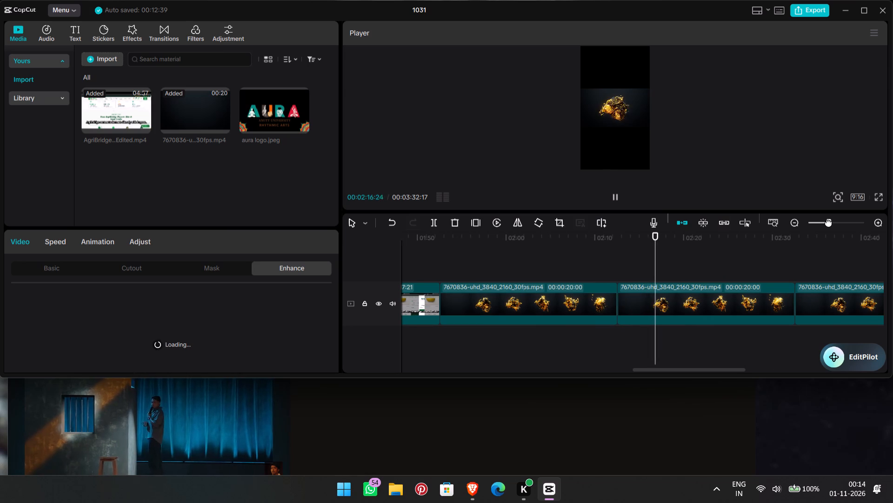
{"action": "left_click_drag", "start_coordinate": [828, 222], "coordinate": [822, 235]}
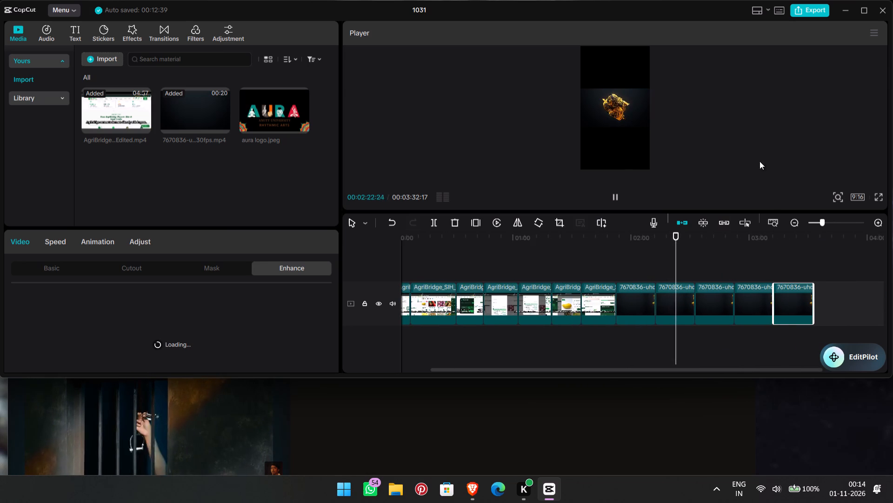
{"action": "scroll", "coordinate": [642, 170], "scroll_direction": "up", "scroll_amount": 2}
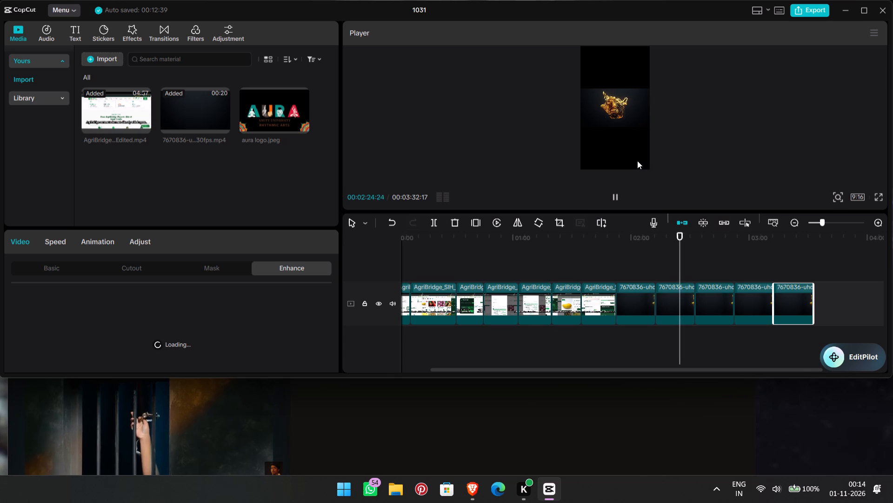
{"action": "scroll", "coordinate": [636, 160], "scroll_direction": "up", "scroll_amount": 2}
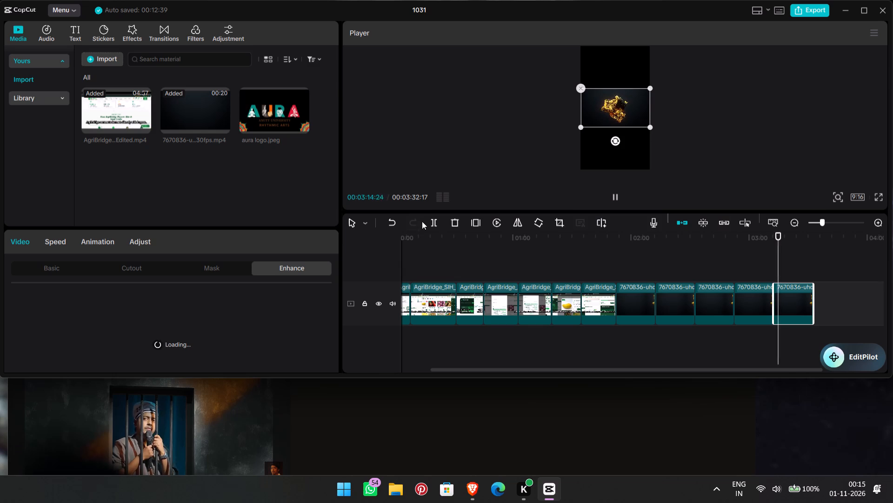
{"action": "left_click_drag", "start_coordinate": [435, 177], "coordinate": [438, 148]}
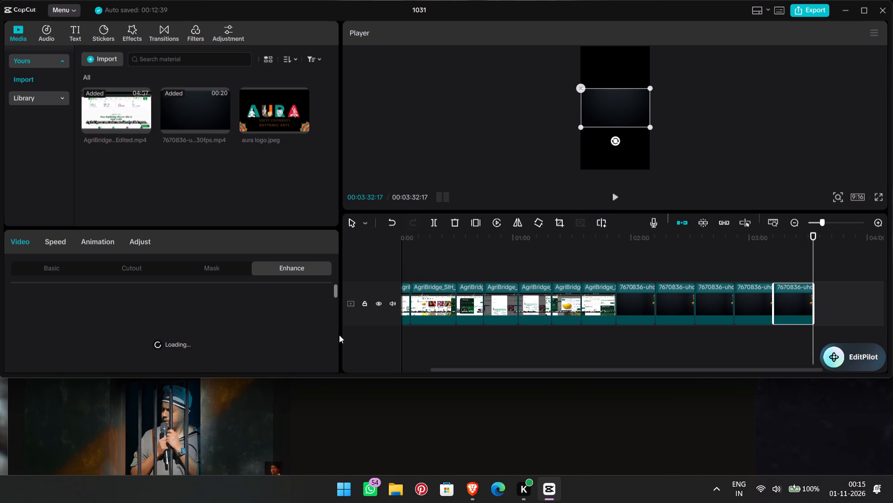
Widen the player and timeline area by narrowing the media and clip-properties area, and make the media area slightly taller.
{"action": "left_click_drag", "start_coordinate": [340, 334], "coordinate": [330, 334]}
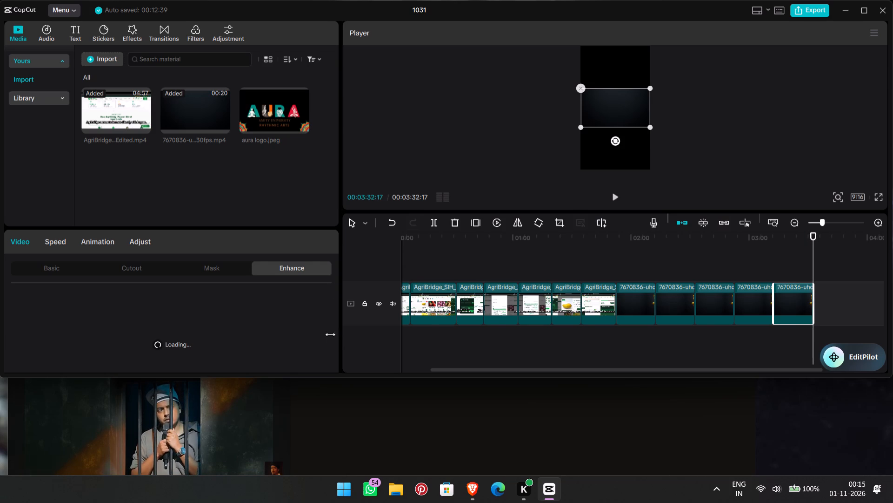
{"action": "left_click_drag", "start_coordinate": [330, 334], "coordinate": [296, 339]}
{"action": "left_click", "coordinate": [296, 339]}
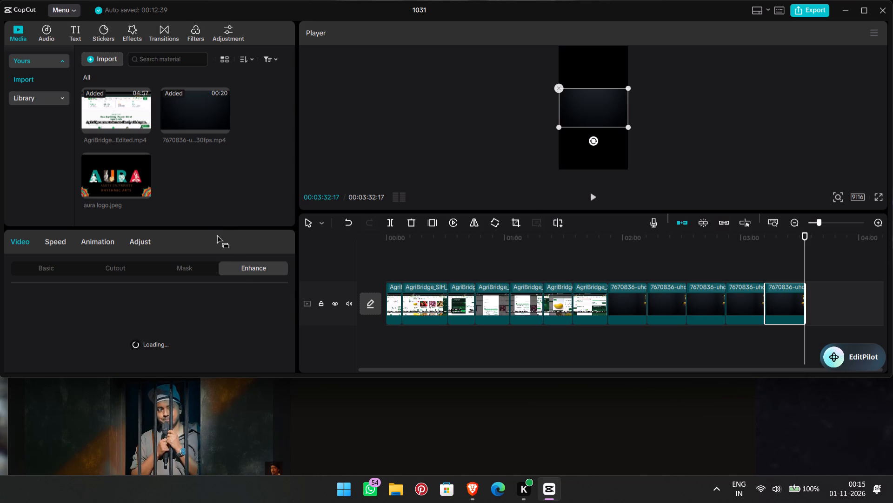
{"action": "left_click_drag", "start_coordinate": [223, 228], "coordinate": [198, 349]}
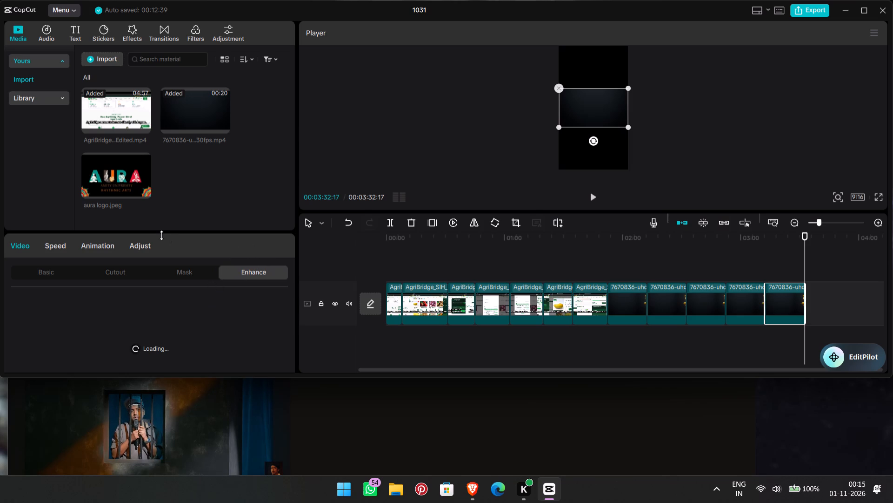
{"action": "left_click_drag", "start_coordinate": [160, 235], "coordinate": [156, 265]}
{"action": "left_click_drag", "start_coordinate": [157, 231], "coordinate": [154, 267]}
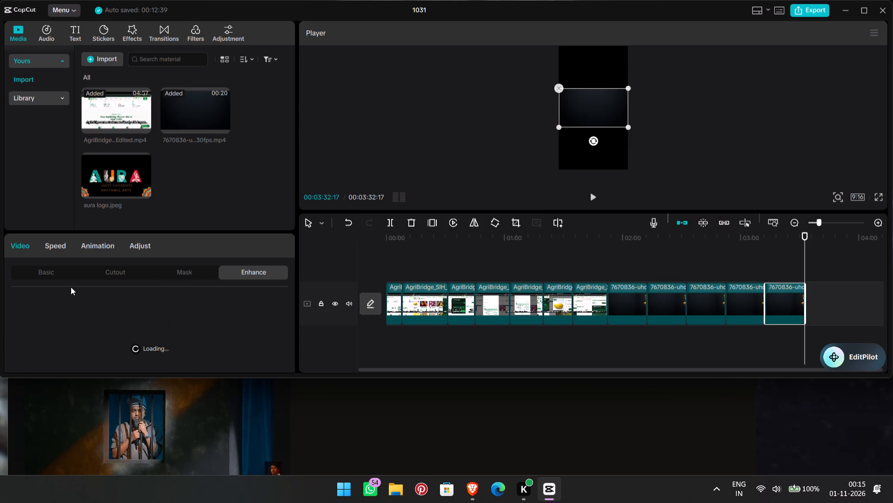
Scale the last 7670836 clip on the main track up to 193%.
{"action": "left_click", "coordinate": [59, 274]}
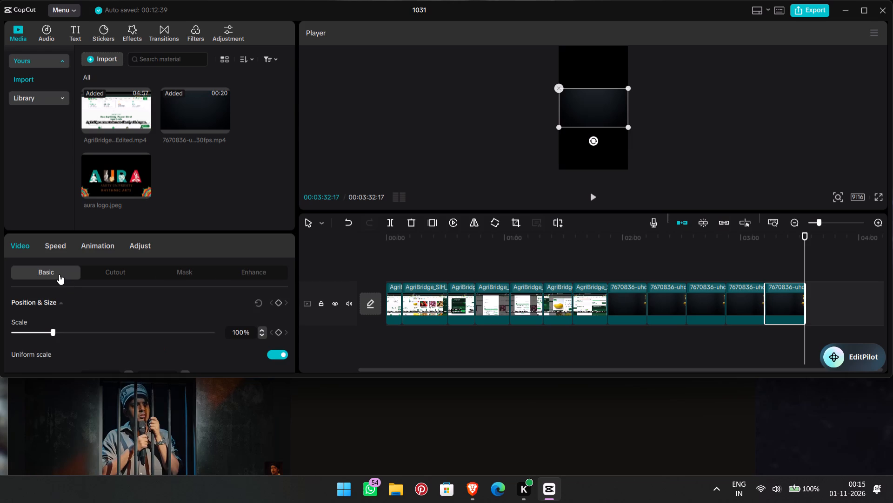
{"action": "scroll", "coordinate": [66, 335], "scroll_direction": "down", "scroll_amount": 1}
{"action": "scroll", "coordinate": [66, 336], "scroll_direction": "up", "scroll_amount": 1}
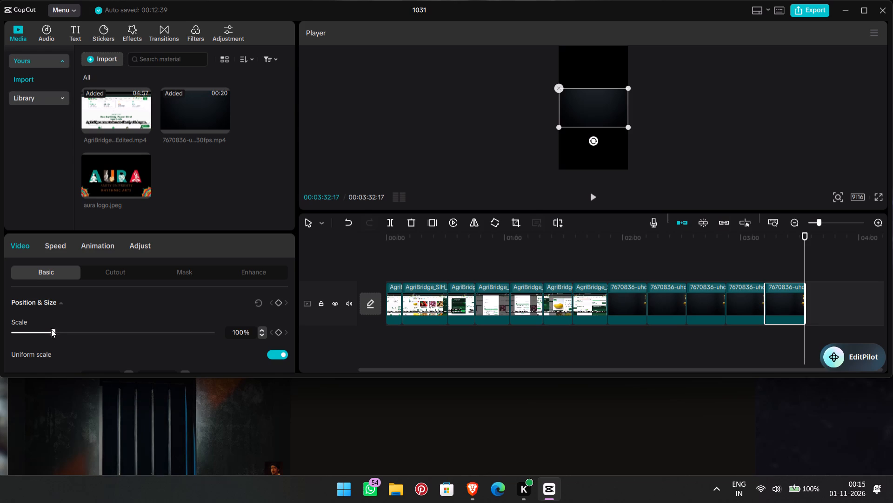
{"action": "left_click_drag", "start_coordinate": [56, 332], "coordinate": [90, 317]}
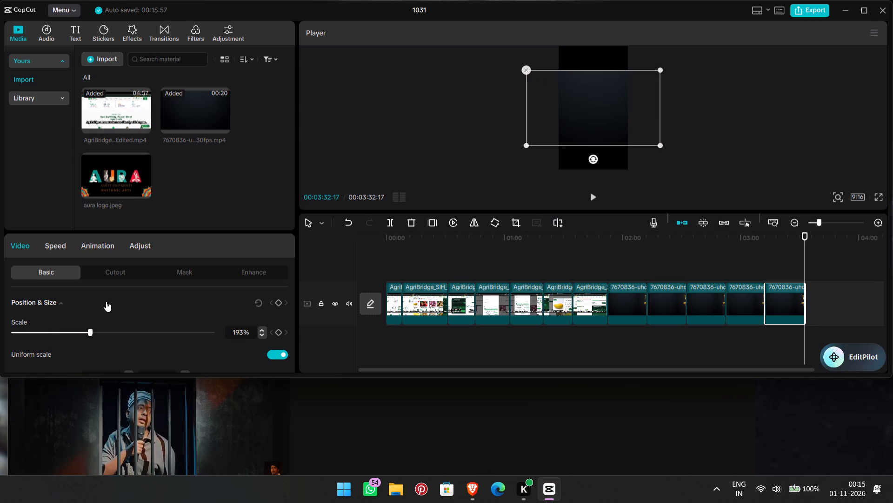
Play the enlarged last 7670836 clip from about 00:03:13 to the end of the timeline to check its framing.
{"action": "left_click", "coordinate": [621, 265]}
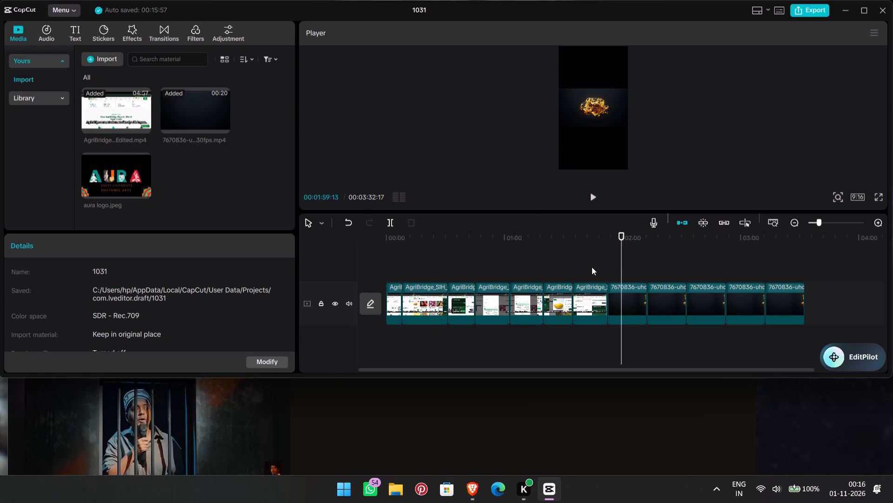
{"action": "left_click", "coordinate": [766, 259]}
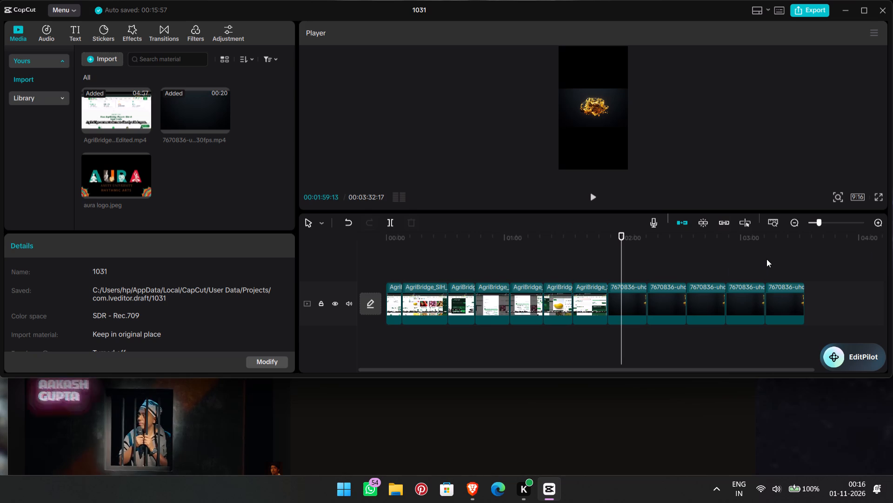
{"action": "left_click", "coordinate": [590, 197]}
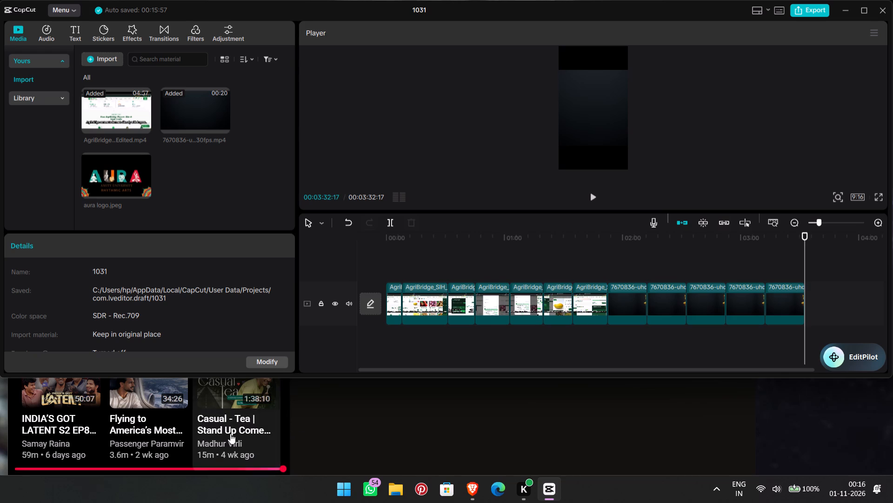
{"action": "scroll", "coordinate": [169, 441], "scroll_direction": "up", "scroll_amount": 1}
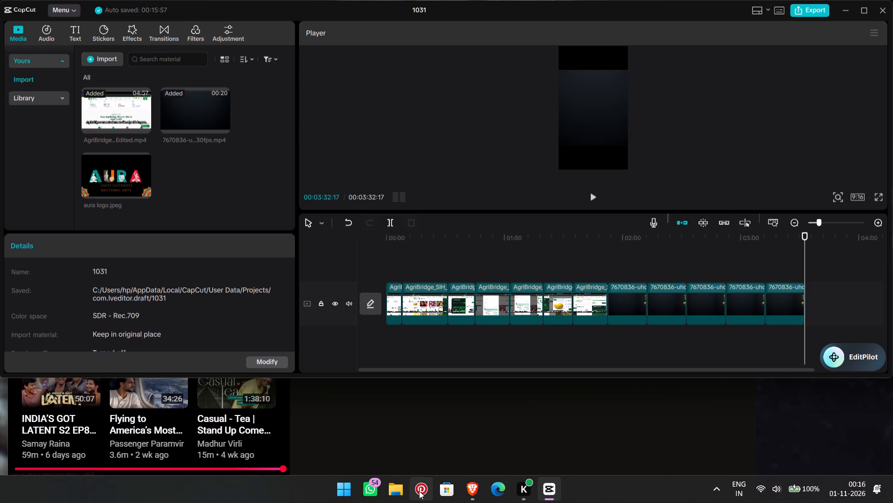
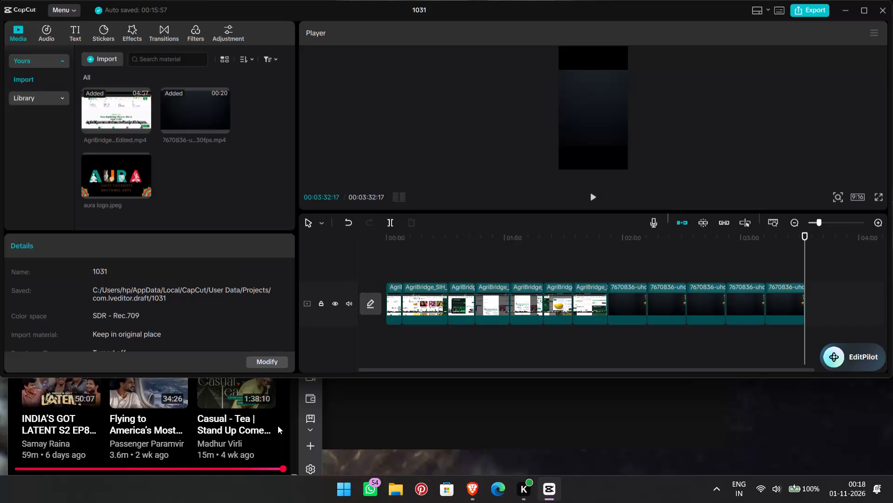
Switch to the Brave browser, return to the YouTube stand-up comedy search results and look through the listed videos.
{"action": "left_click", "coordinate": [287, 429]}
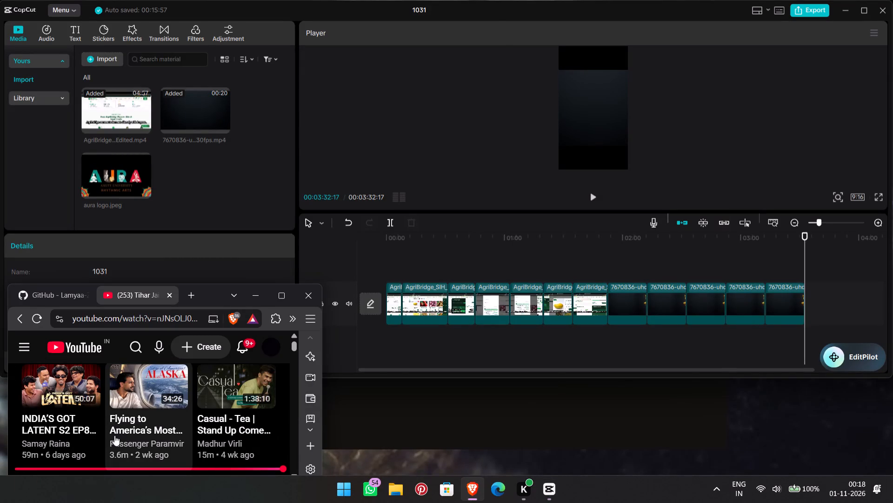
{"action": "left_click", "coordinate": [24, 326]}
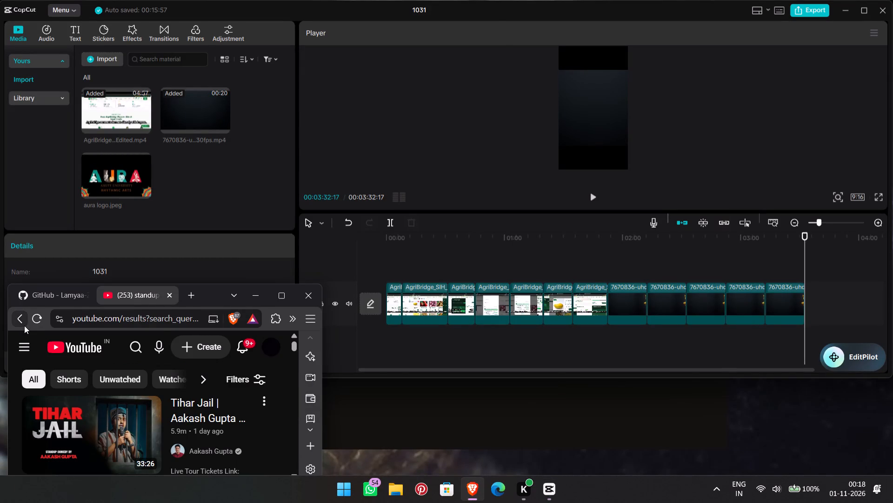
{"action": "scroll", "coordinate": [56, 375], "scroll_direction": "down", "scroll_amount": 2}
{"action": "scroll", "coordinate": [99, 404], "scroll_direction": "up", "scroll_amount": 1}
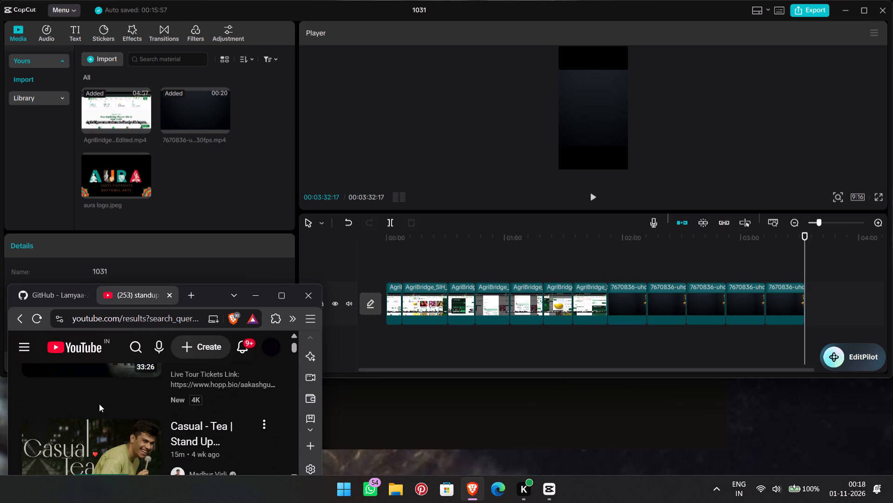
{"action": "scroll", "coordinate": [99, 404], "scroll_direction": "down", "scroll_amount": 2}
{"action": "scroll", "coordinate": [152, 392], "scroll_direction": "down", "scroll_amount": 1}
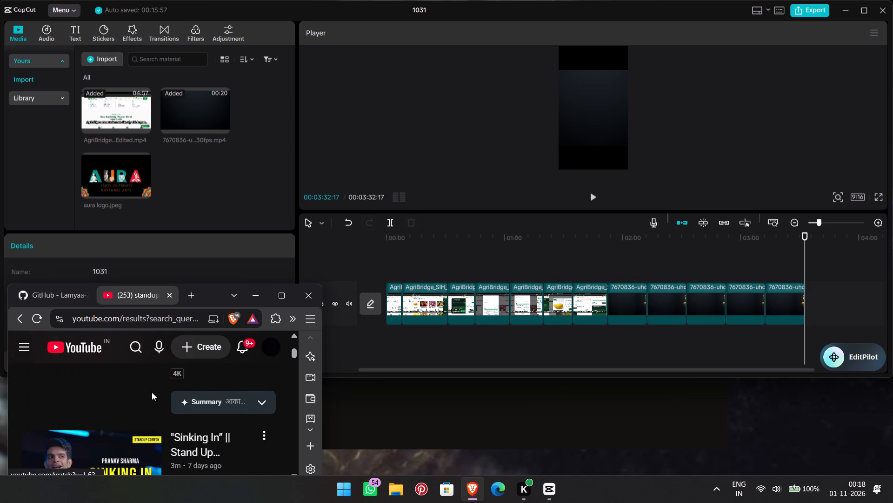
{"action": "scroll", "coordinate": [152, 392], "scroll_direction": "down", "scroll_amount": 2}
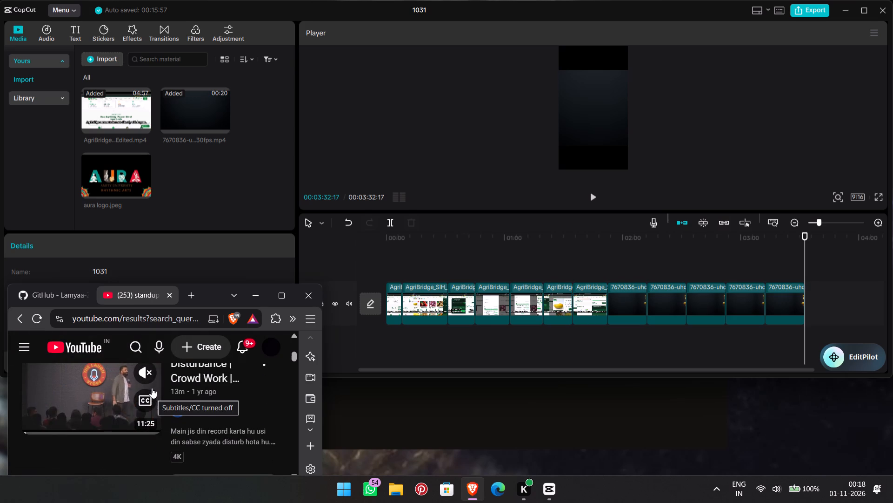
{"action": "scroll", "coordinate": [152, 387], "scroll_direction": "down", "scroll_amount": 4}
{"action": "scroll", "coordinate": [152, 374], "scroll_direction": "up", "scroll_amount": 1}
{"action": "scroll", "coordinate": [152, 374], "scroll_direction": "down", "scroll_amount": 1}
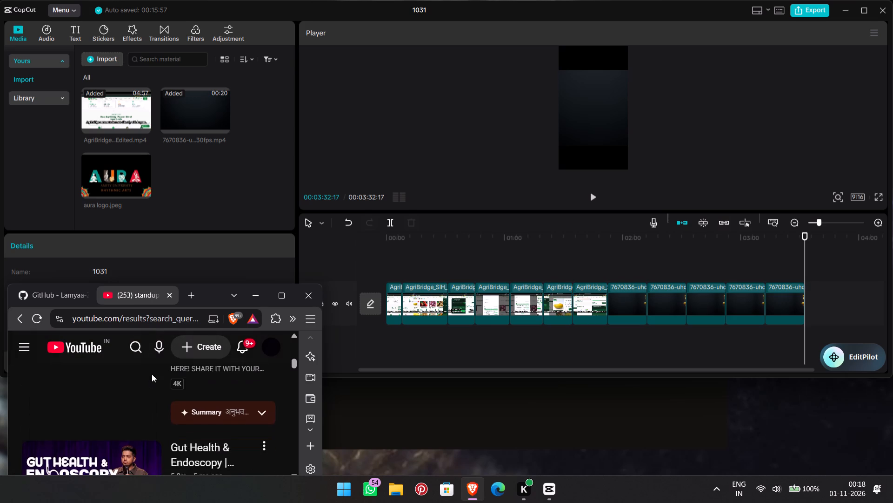
{"action": "scroll", "coordinate": [152, 374], "scroll_direction": "down", "scroll_amount": 4}
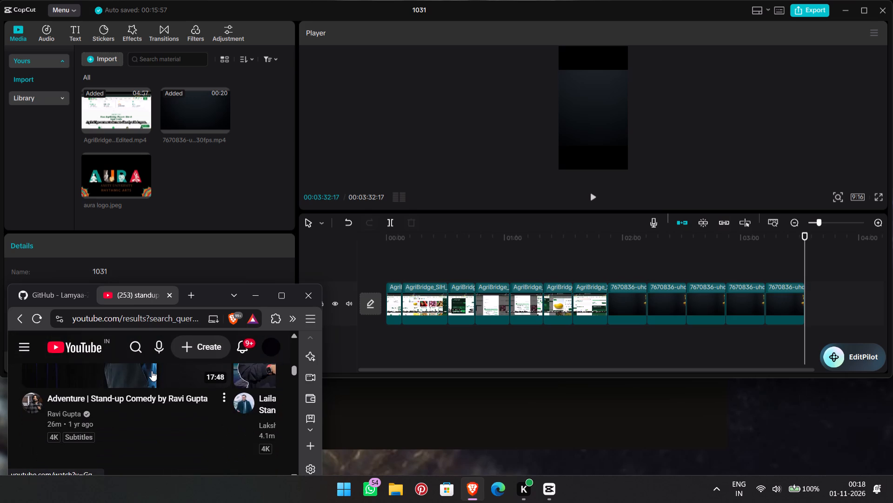
{"action": "scroll", "coordinate": [152, 371], "scroll_direction": "down", "scroll_amount": 3}
{"action": "scroll", "coordinate": [151, 363], "scroll_direction": "up", "scroll_amount": 1}
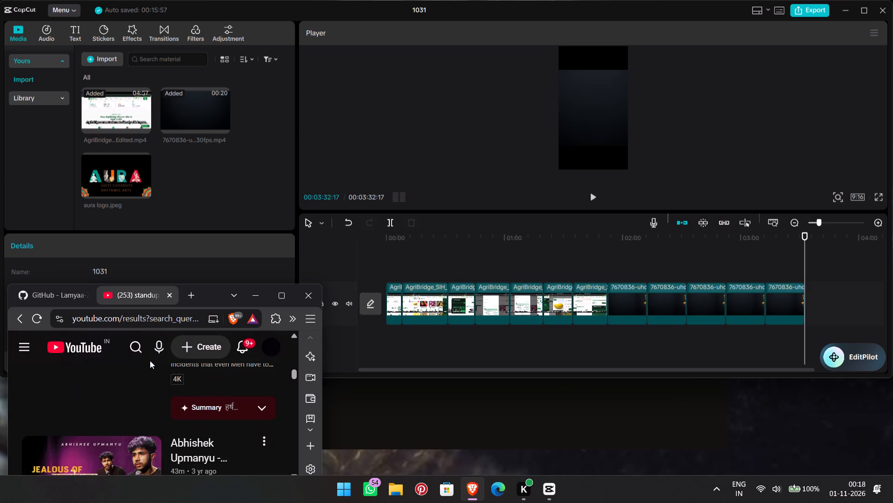
Go back to the YouTube home feed, browse the recommendations and play the My Mix playlist showing the DIOR sped up version.
{"action": "left_click", "coordinate": [18, 310]}
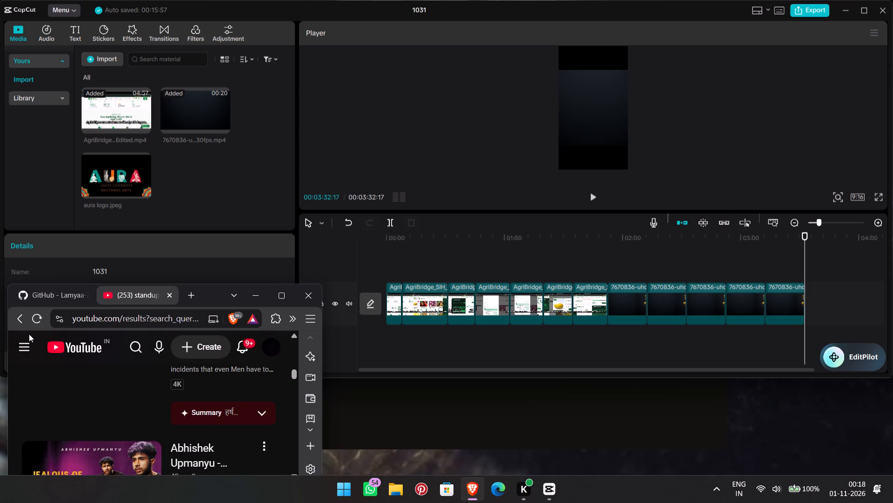
{"action": "left_click", "coordinate": [19, 318]}
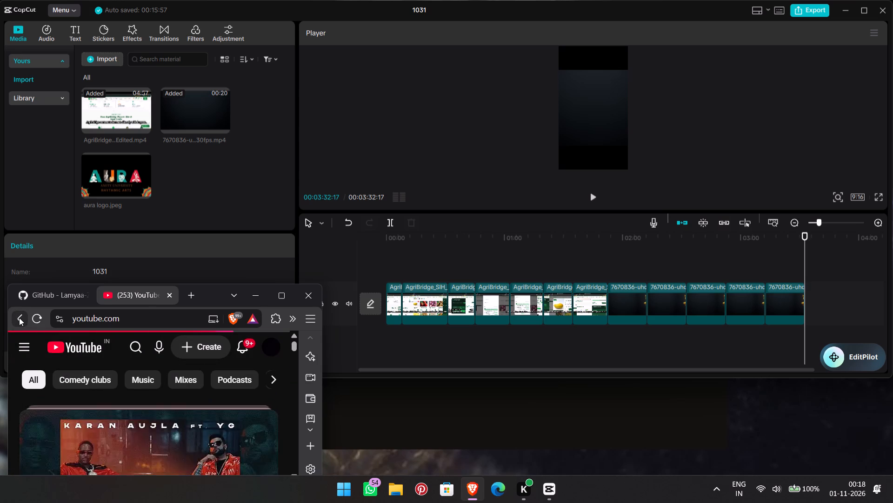
{"action": "scroll", "coordinate": [60, 389], "scroll_direction": "down", "scroll_amount": 2}
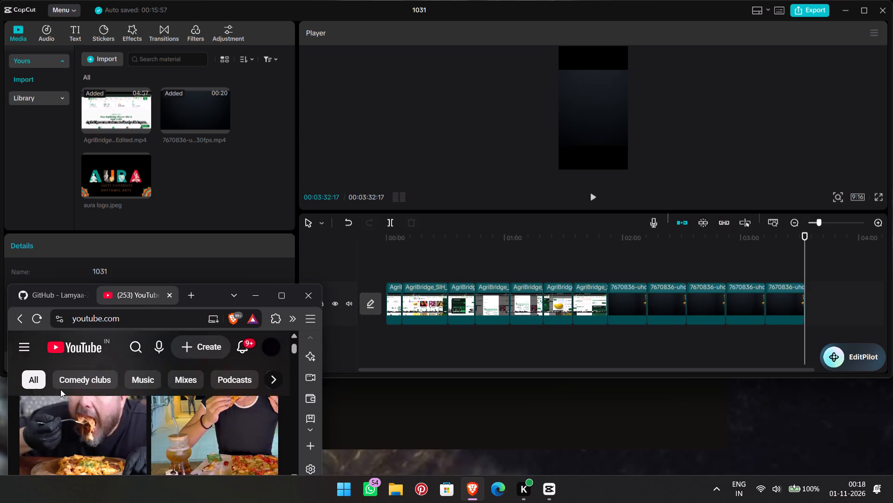
{"action": "scroll", "coordinate": [73, 389], "scroll_direction": "down", "scroll_amount": 1}
{"action": "scroll", "coordinate": [110, 406], "scroll_direction": "down", "scroll_amount": 3}
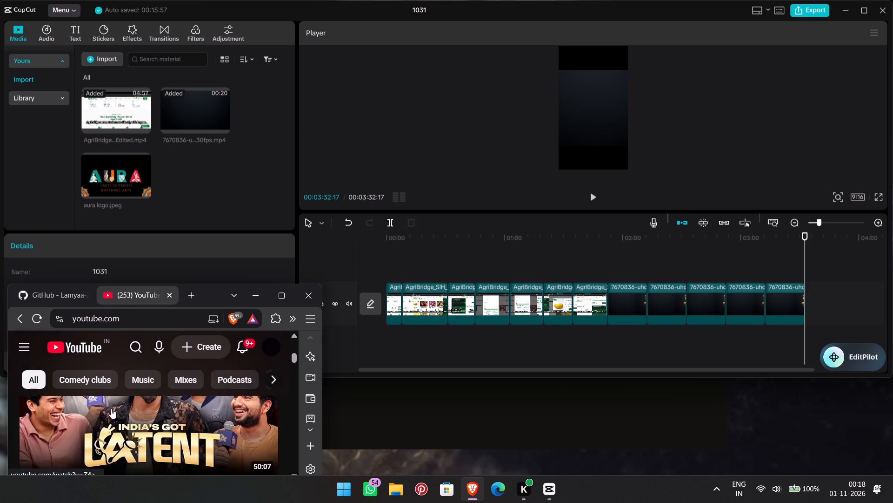
{"action": "scroll", "coordinate": [111, 408], "scroll_direction": "down", "scroll_amount": 3}
{"action": "scroll", "coordinate": [111, 408], "scroll_direction": "up", "scroll_amount": 1}
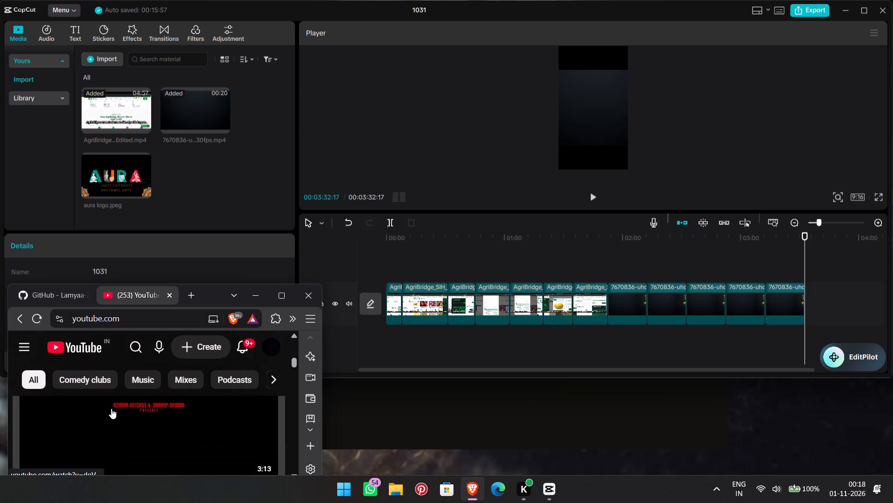
{"action": "scroll", "coordinate": [111, 408], "scroll_direction": "down", "scroll_amount": 1}
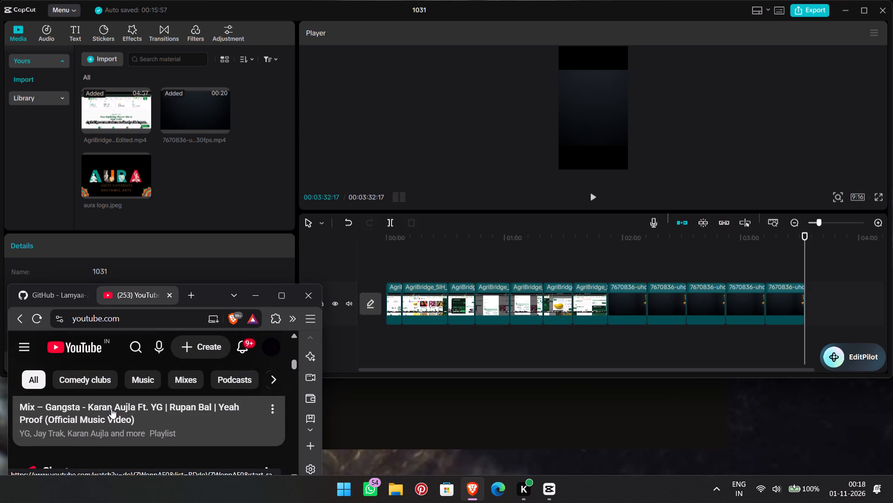
{"action": "scroll", "coordinate": [111, 408], "scroll_direction": "up", "scroll_amount": 1}
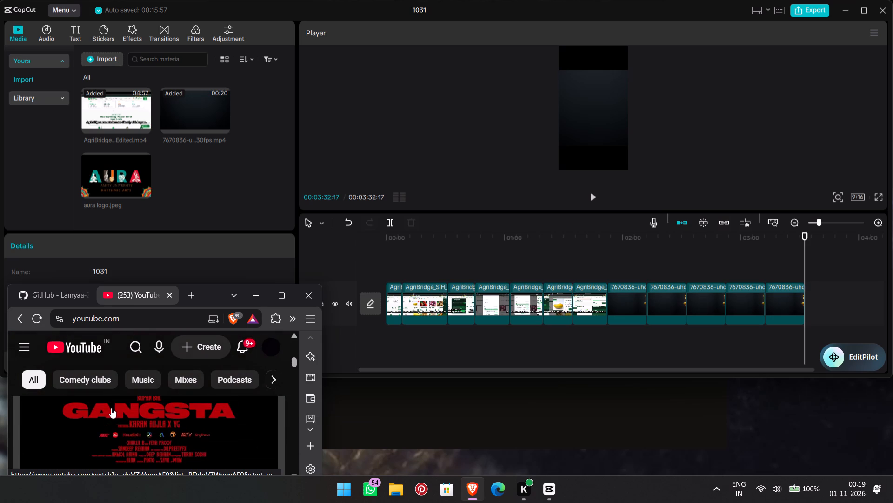
{"action": "scroll", "coordinate": [111, 408], "scroll_direction": "down", "scroll_amount": 5}
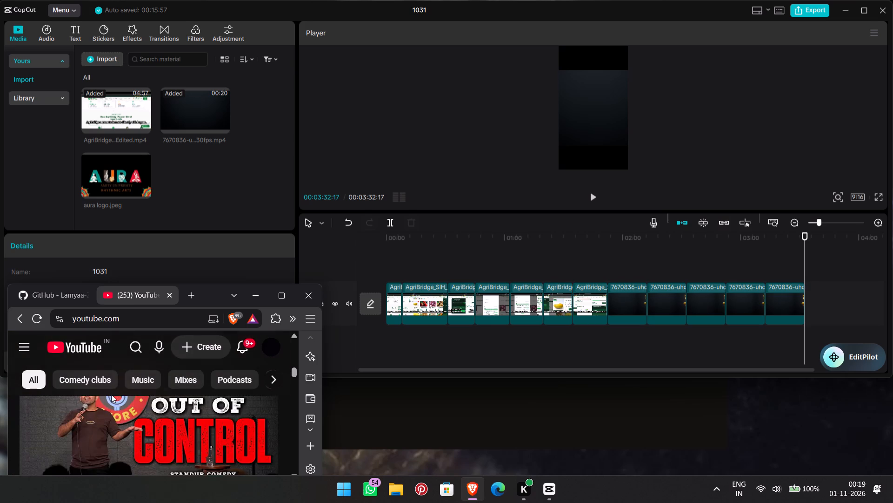
{"action": "scroll", "coordinate": [111, 394], "scroll_direction": "down", "scroll_amount": 5}
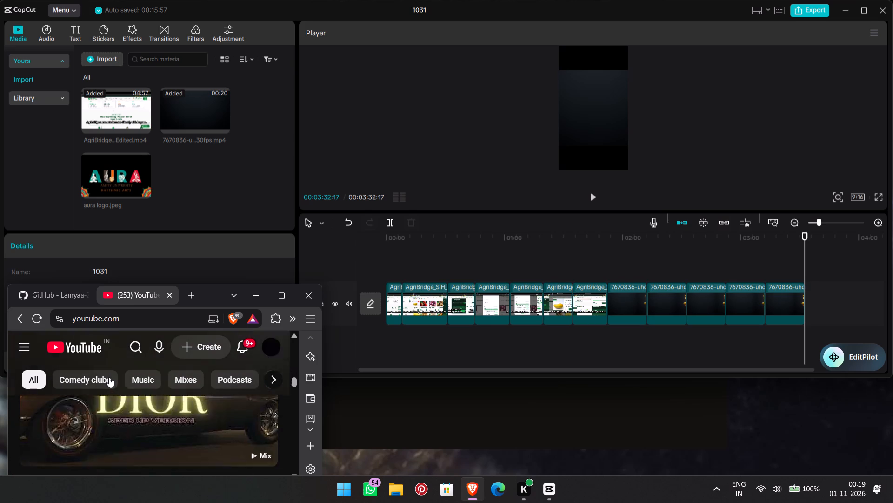
{"action": "scroll", "coordinate": [109, 377], "scroll_direction": "down", "scroll_amount": 1}
{"action": "scroll", "coordinate": [107, 376], "scroll_direction": "up", "scroll_amount": 1}
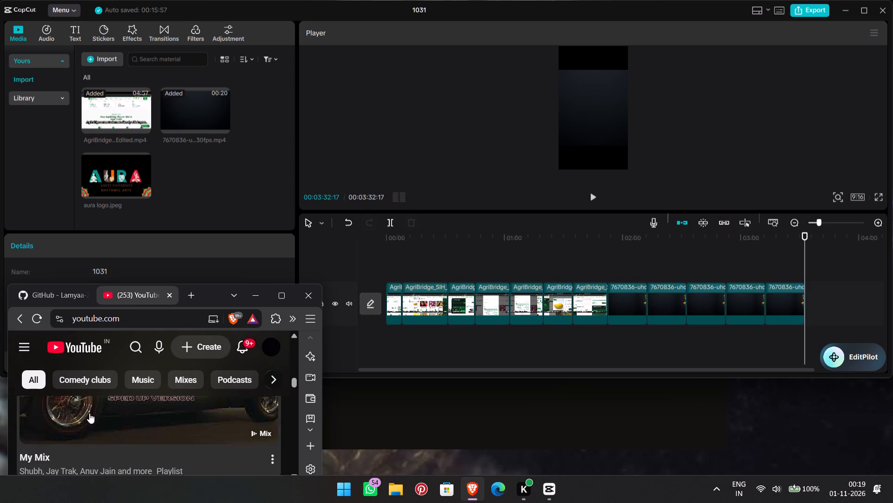
{"action": "left_click", "coordinate": [89, 415]}
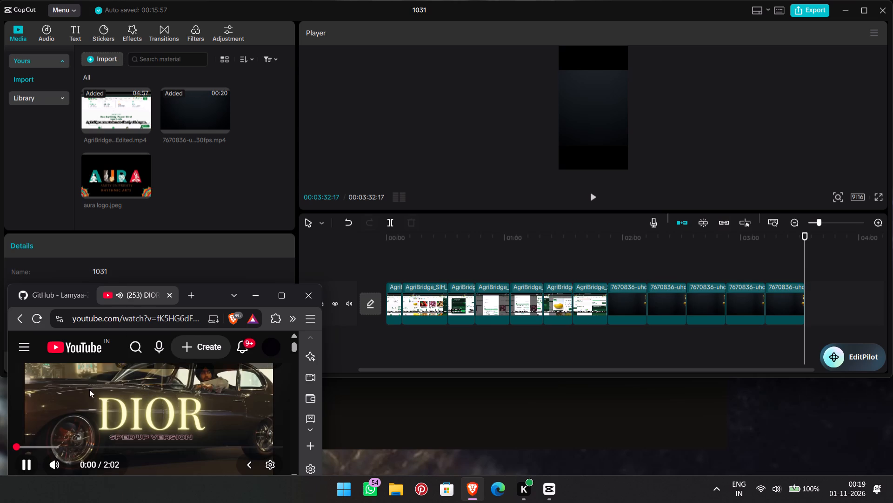
Switch back to CapCut and select the second AgriBridge clip on the main track.
{"action": "left_click", "coordinate": [225, 209]}
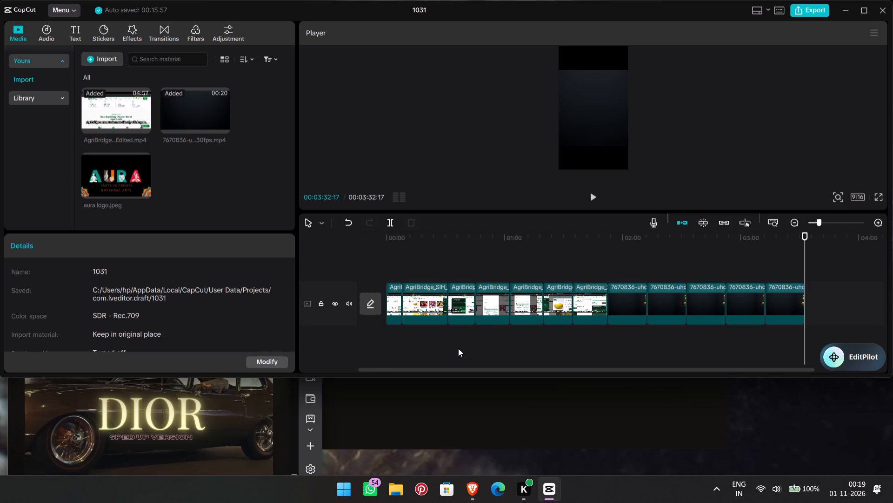
{"action": "left_click", "coordinate": [433, 292]}
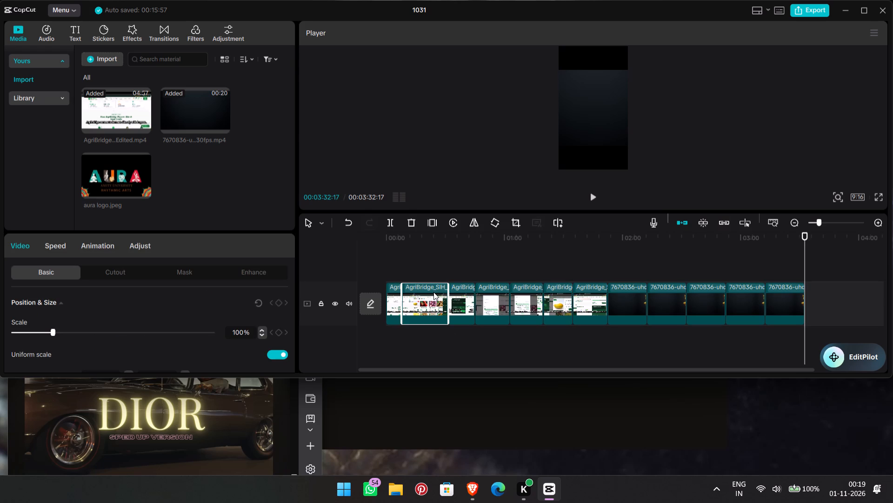
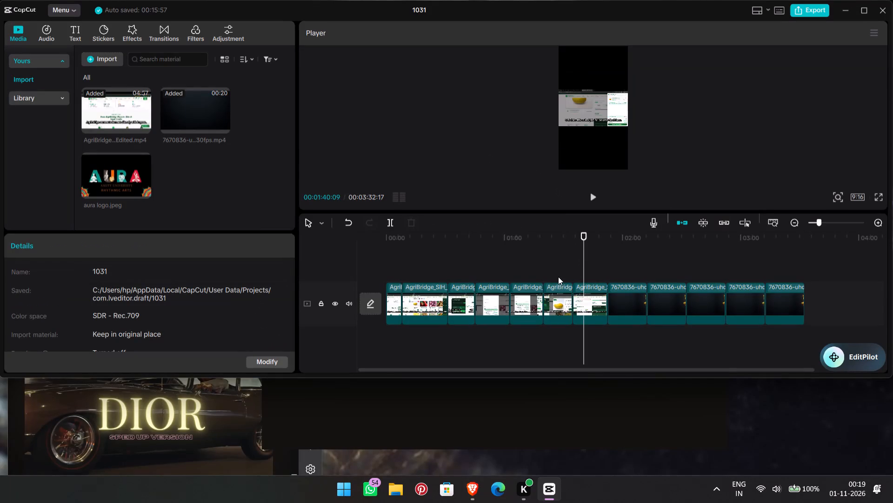
Split the second AgriBridge clip on the main track at 00:00:15:14.
{"action": "scroll", "coordinate": [554, 277], "scroll_direction": "down", "scroll_amount": 2}
{"action": "left_click", "coordinate": [417, 250]}
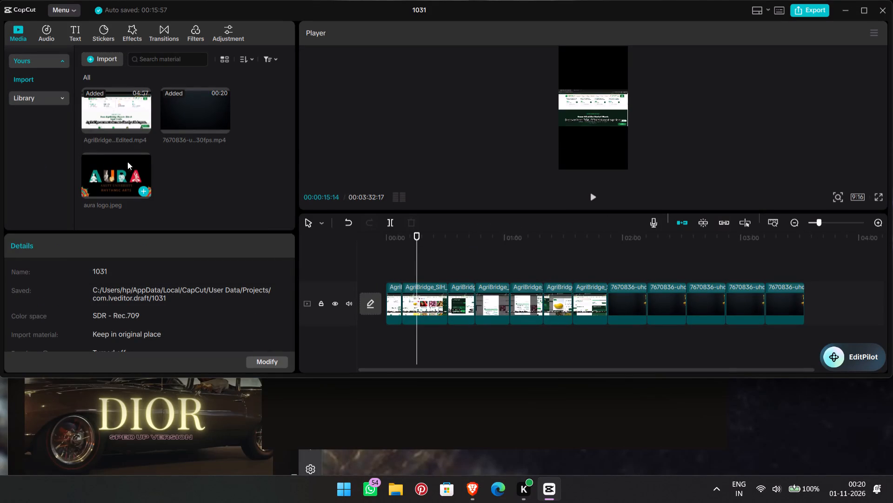
{"action": "left_click", "coordinate": [392, 222]}
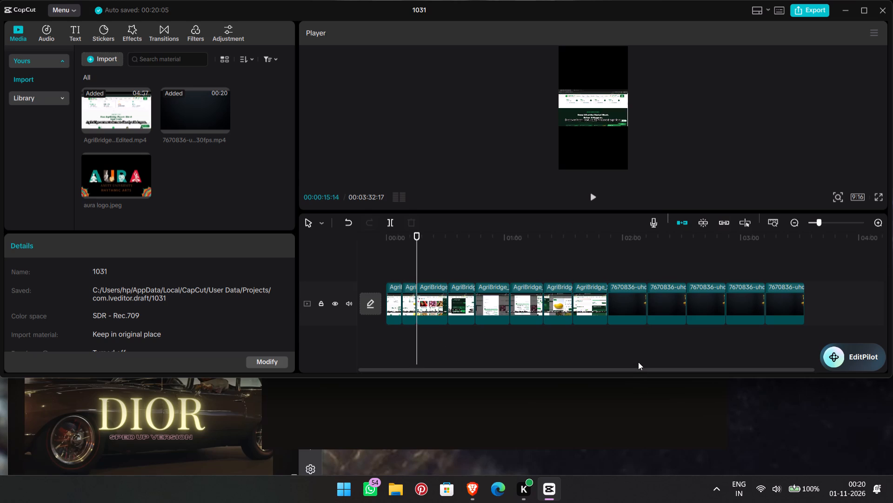
Inspect the clips and cuts along the main track in close-up, from the new split through to the end of the video.
{"action": "left_click", "coordinate": [883, 222]}
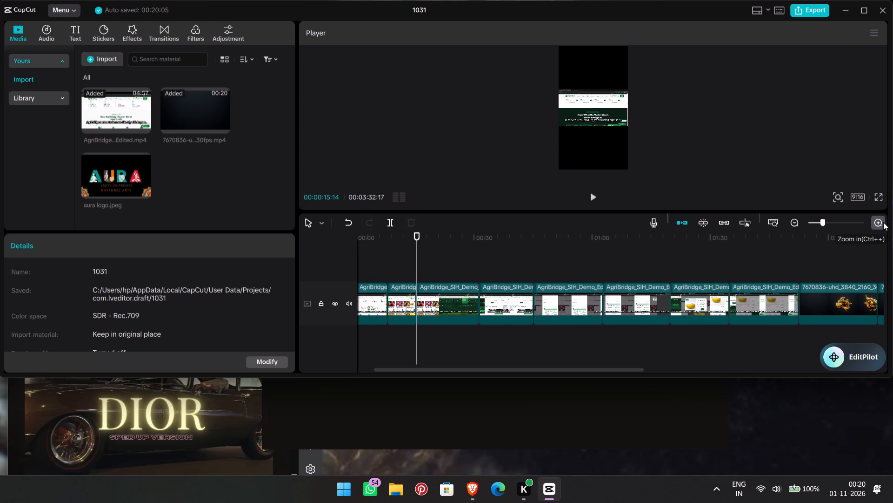
{"action": "left_click", "coordinate": [883, 222]}
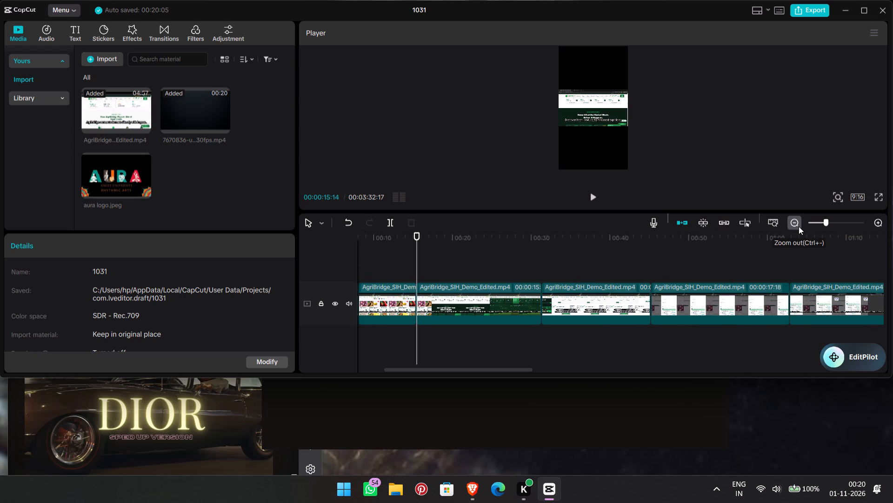
{"action": "triple_click", "coordinate": [879, 228]}
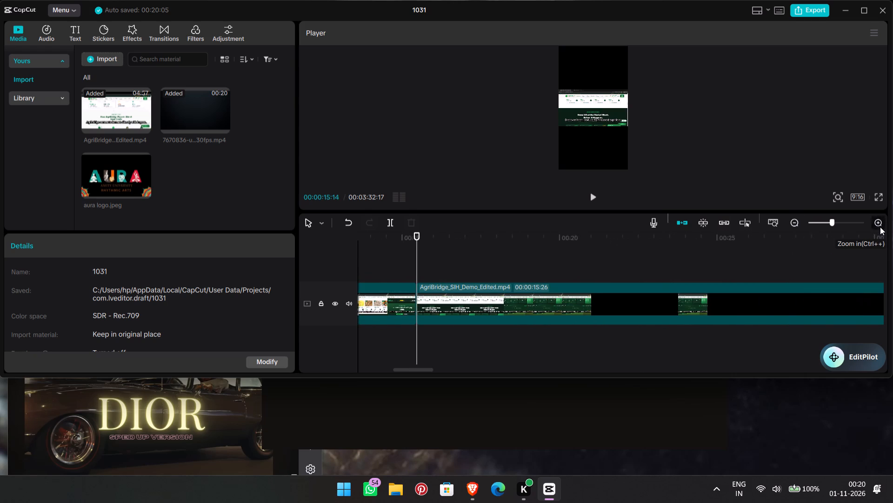
{"action": "left_click", "coordinate": [880, 227]}
{"action": "scroll", "coordinate": [674, 327], "scroll_direction": "down", "scroll_amount": 3}
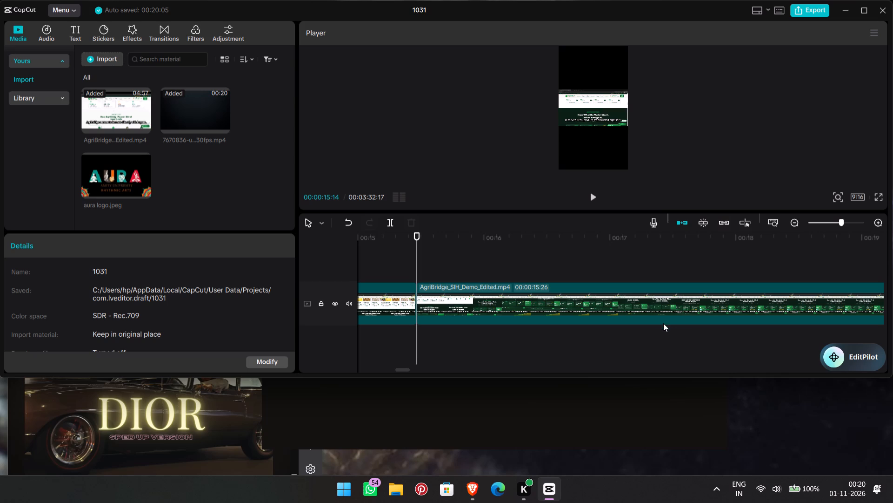
{"action": "scroll", "coordinate": [659, 319], "scroll_direction": "up", "scroll_amount": 5}
{"action": "left_click", "coordinate": [593, 371]}
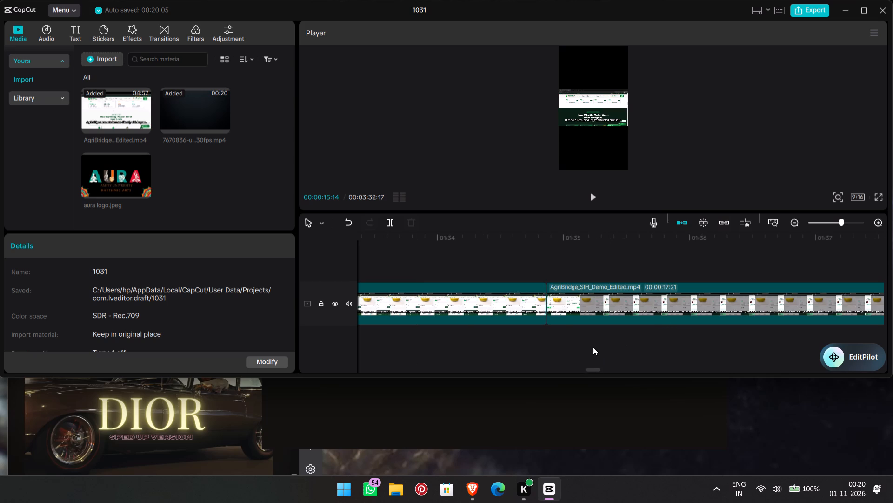
{"action": "scroll", "coordinate": [594, 339], "scroll_direction": "down", "scroll_amount": 3}
{"action": "left_click_drag", "start_coordinate": [606, 370], "coordinate": [344, 412]}
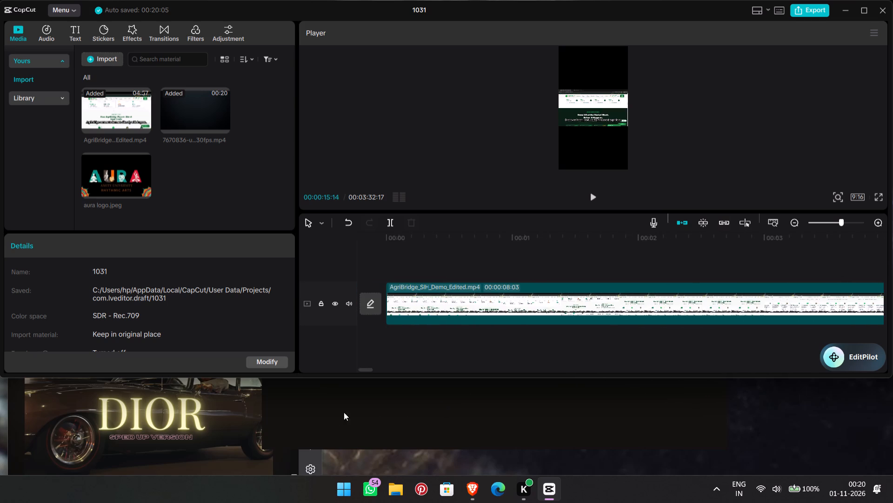
{"action": "left_click_drag", "start_coordinate": [344, 412], "coordinate": [892, 412]}
{"action": "left_click", "coordinate": [892, 411]}
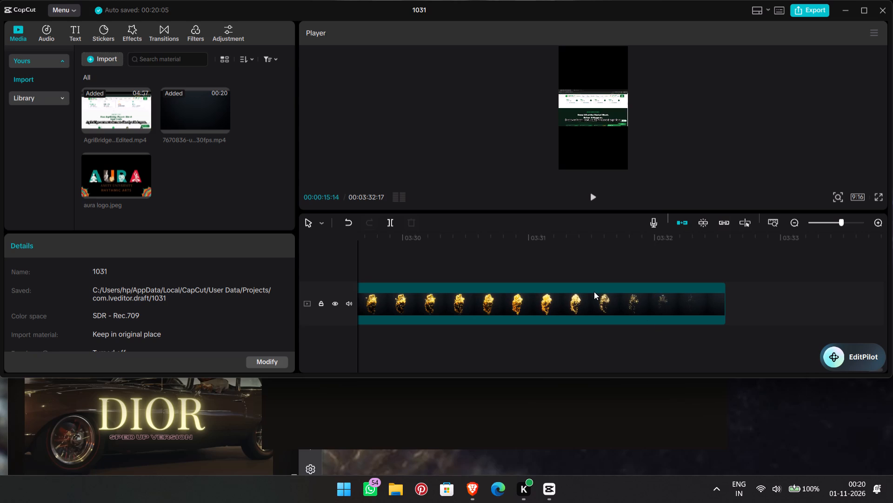
Scrub backwards through the closing 7670836 clips, from 00:03:31:01 to 00:03:09:06.
{"action": "scroll", "coordinate": [497, 360], "scroll_direction": "up", "scroll_amount": 2}
{"action": "left_click", "coordinate": [511, 294]}
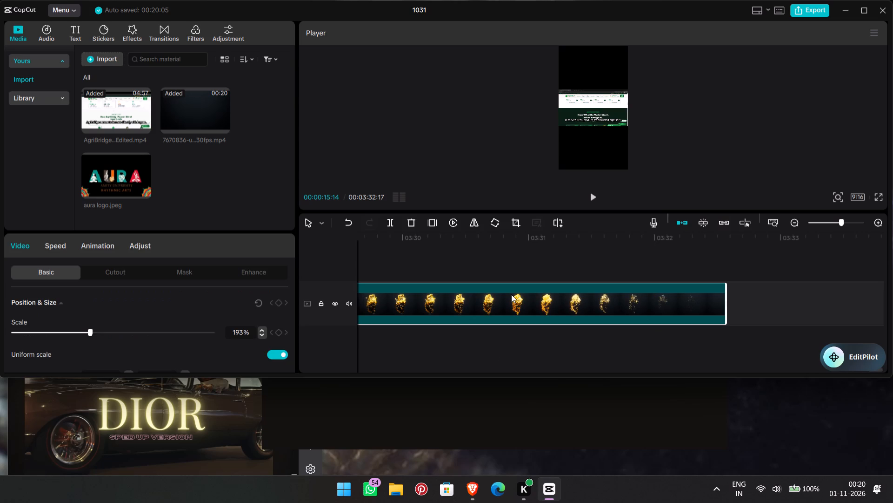
{"action": "scroll", "coordinate": [511, 294], "scroll_direction": "down", "scroll_amount": 2}
{"action": "scroll", "coordinate": [511, 294], "scroll_direction": "up", "scroll_amount": 4}
{"action": "left_click_drag", "start_coordinate": [495, 338], "coordinate": [495, 339]}
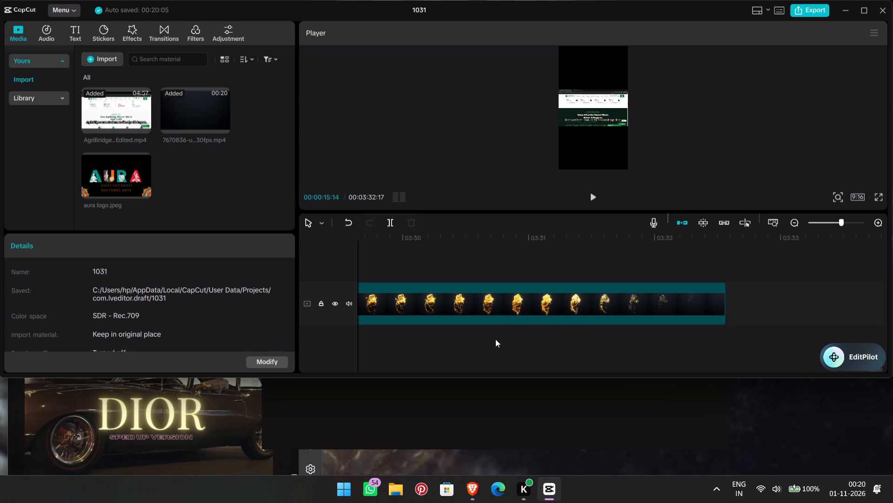
{"action": "left_click_drag", "start_coordinate": [495, 339], "coordinate": [544, 344]}
{"action": "left_click", "coordinate": [544, 344]}
{"action": "left_click_drag", "start_coordinate": [544, 344], "coordinate": [530, 351]}
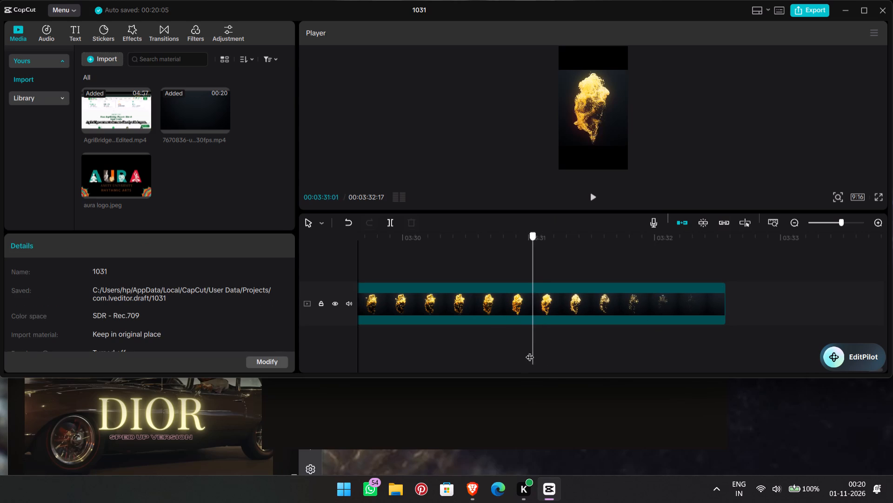
{"action": "left_click_drag", "start_coordinate": [530, 351], "coordinate": [462, 353]}
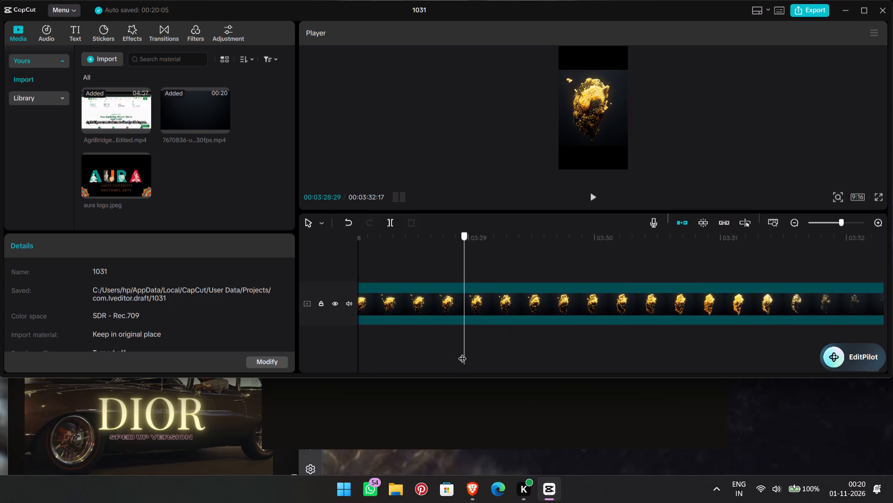
{"action": "left_click_drag", "start_coordinate": [462, 353], "coordinate": [404, 353]}
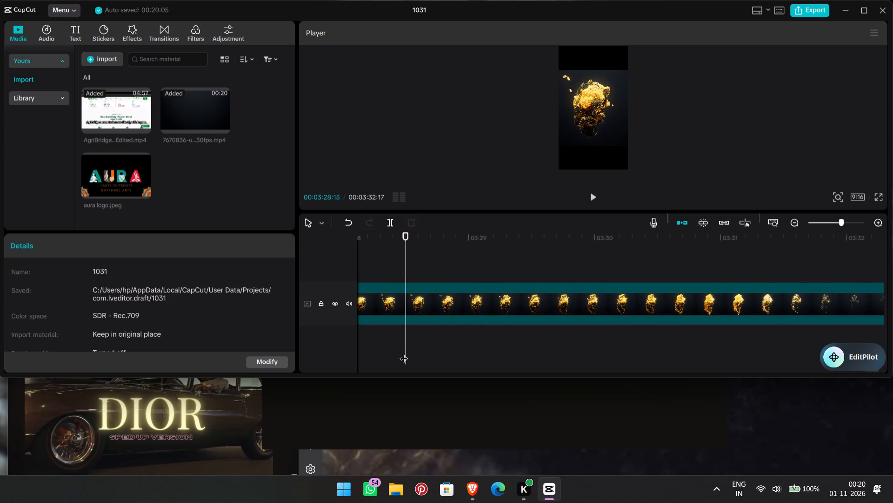
{"action": "left_click_drag", "start_coordinate": [404, 353], "coordinate": [433, 323]}
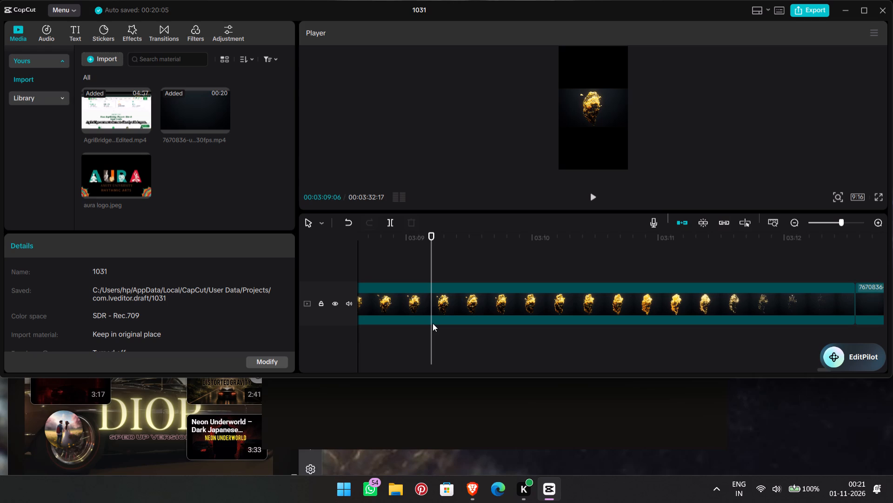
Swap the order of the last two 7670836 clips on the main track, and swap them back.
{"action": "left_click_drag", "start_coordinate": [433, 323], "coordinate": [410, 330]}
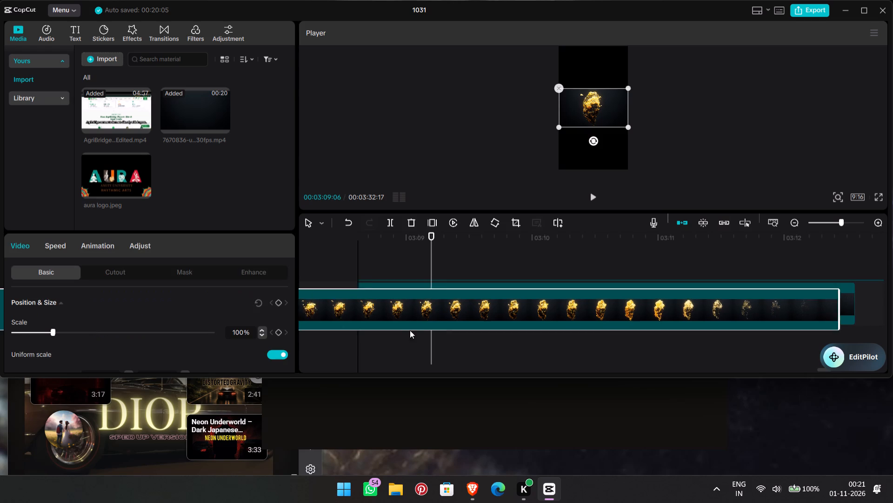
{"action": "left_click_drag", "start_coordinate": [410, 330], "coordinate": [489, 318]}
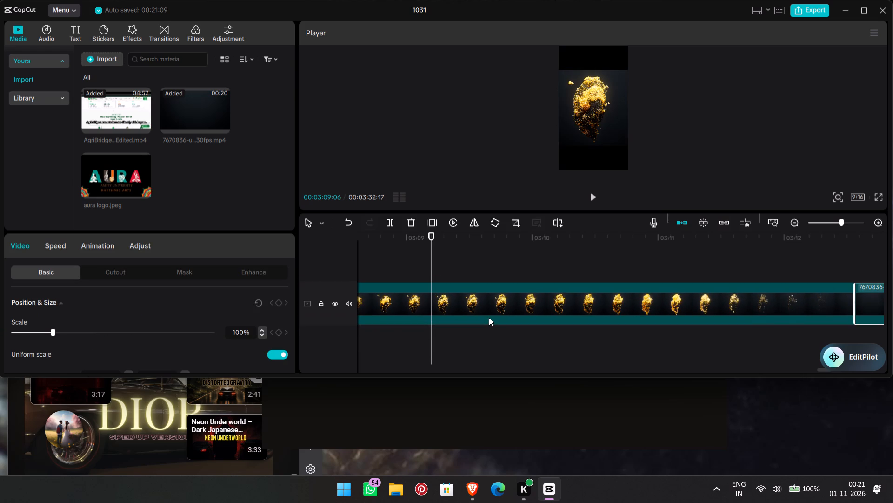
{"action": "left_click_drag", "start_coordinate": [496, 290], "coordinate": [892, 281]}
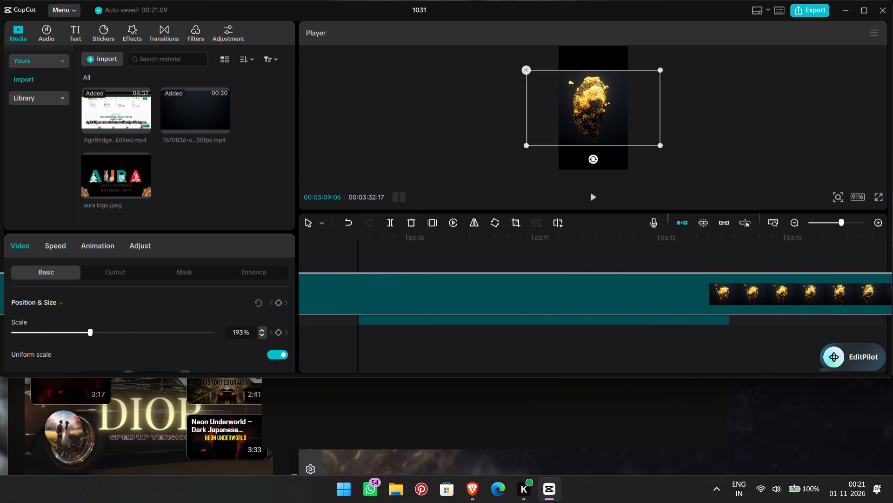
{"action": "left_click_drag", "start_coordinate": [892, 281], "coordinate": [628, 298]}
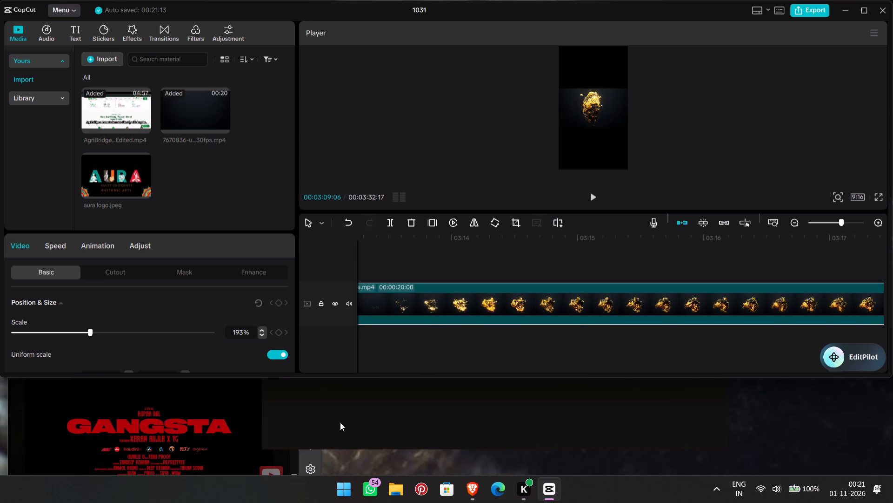
Switch to the Brave browser, search YouTube for brabus and play the official BRABUS video.
{"action": "double_click", "coordinate": [221, 455]}
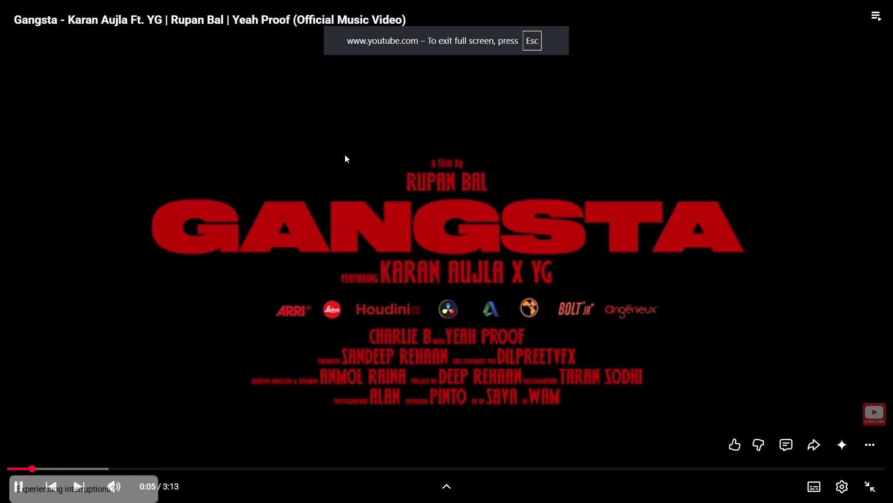
{"action": "left_click", "coordinate": [444, 41]}
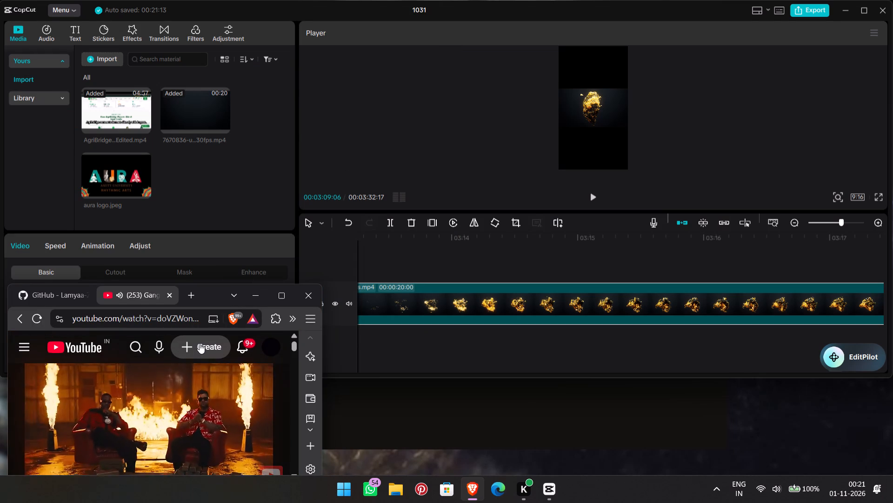
{"action": "left_click", "coordinate": [130, 351]}
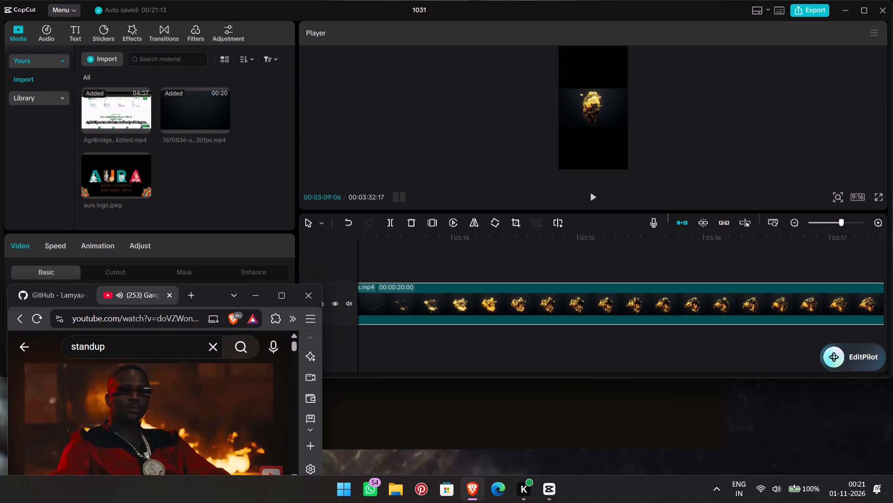
{"action": "left_click", "coordinate": [130, 350]}
{"action": "left_click", "coordinate": [219, 335]}
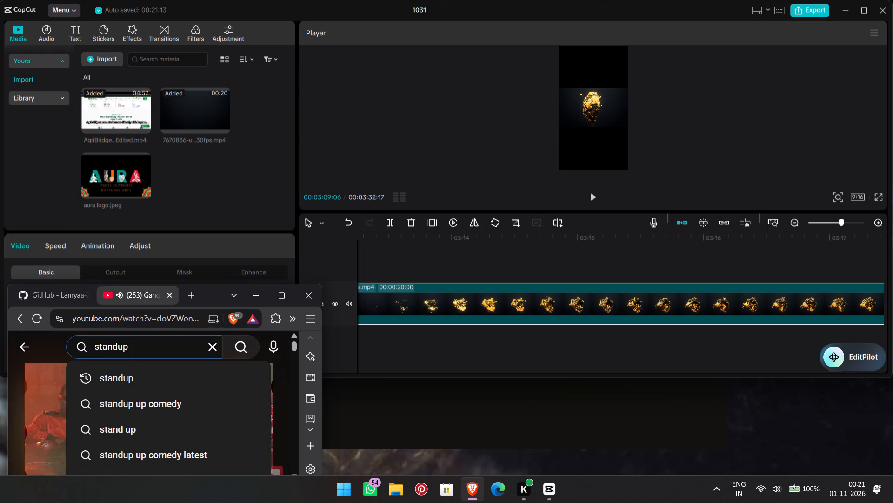
{"action": "left_click", "coordinate": [214, 340]}
{"action": "scroll", "coordinate": [152, 386], "scroll_direction": "down", "scroll_amount": 1}
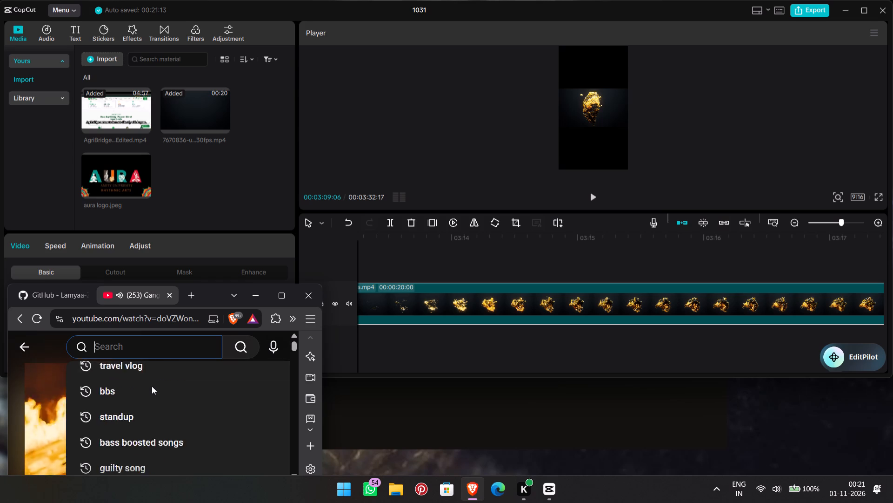
Search YouTube for brabus and play the official BRABUS music video.
{"action": "scroll", "coordinate": [152, 386], "scroll_direction": "up", "scroll_amount": 1}
{"action": "scroll", "coordinate": [151, 387], "scroll_direction": "down", "scroll_amount": 2}
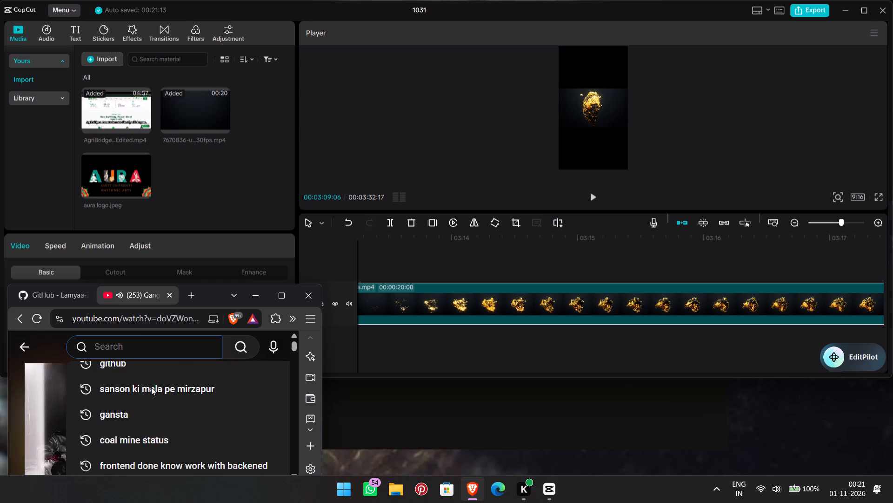
{"action": "scroll", "coordinate": [151, 387], "scroll_direction": "up", "scroll_amount": 2}
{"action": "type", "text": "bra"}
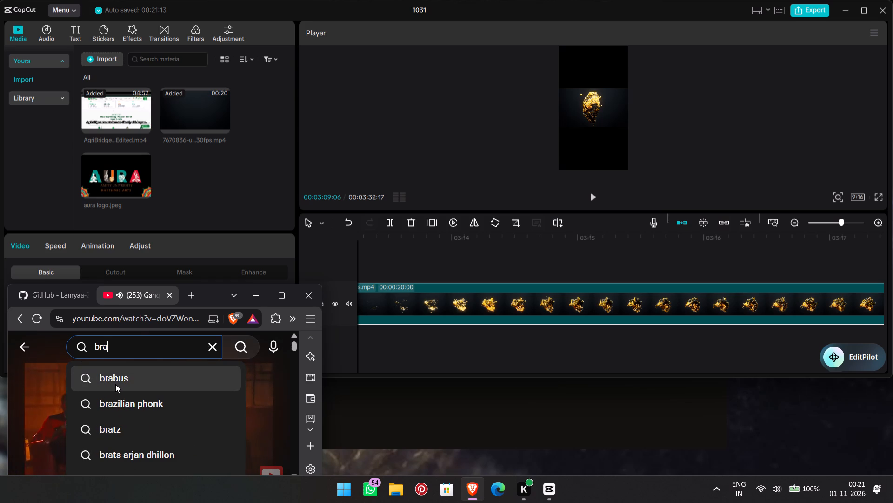
{"action": "left_click", "coordinate": [115, 384]}
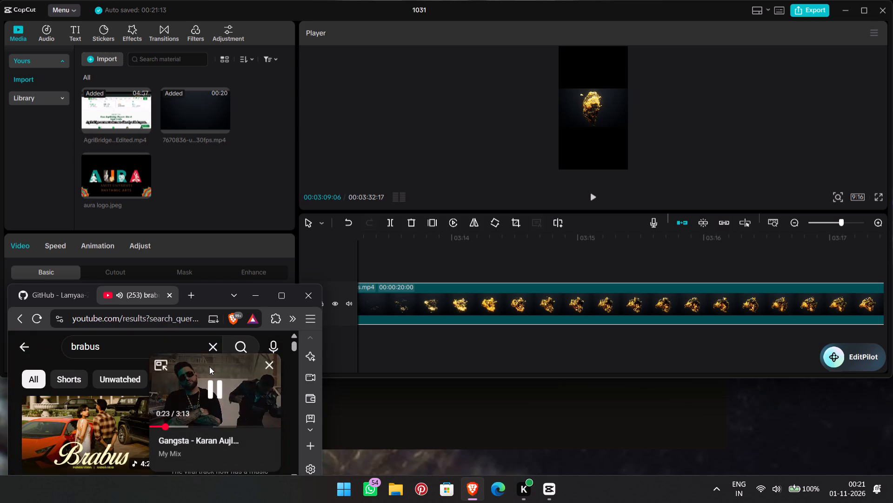
{"action": "left_click", "coordinate": [36, 444]}
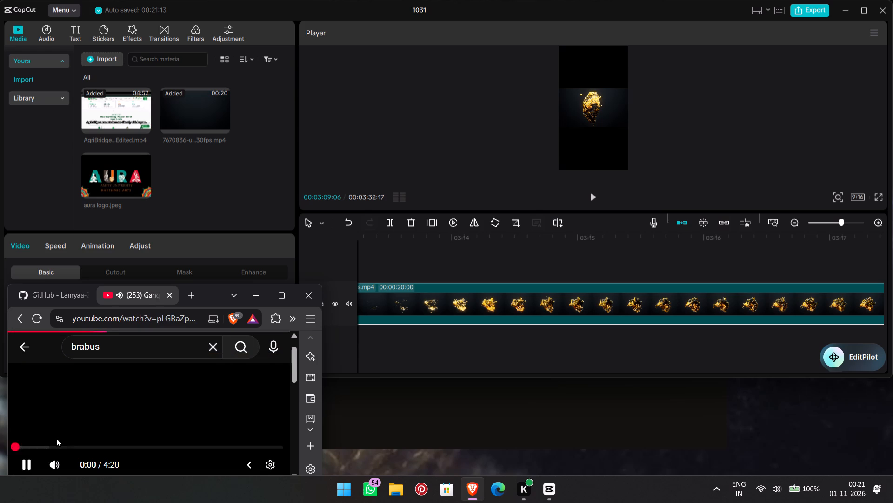
Switch back to CapCut and raise the computer's sound volume to nearly full.
{"action": "left_click", "coordinate": [405, 360]}
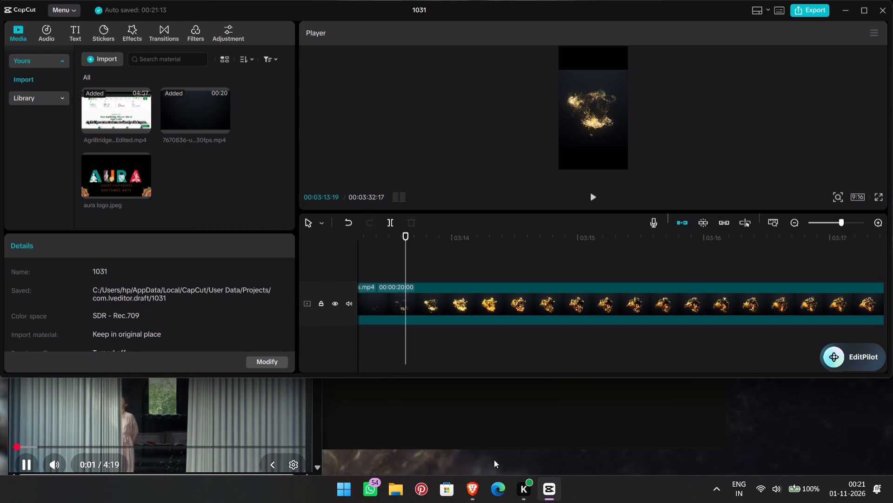
{"action": "left_click", "coordinate": [803, 496]}
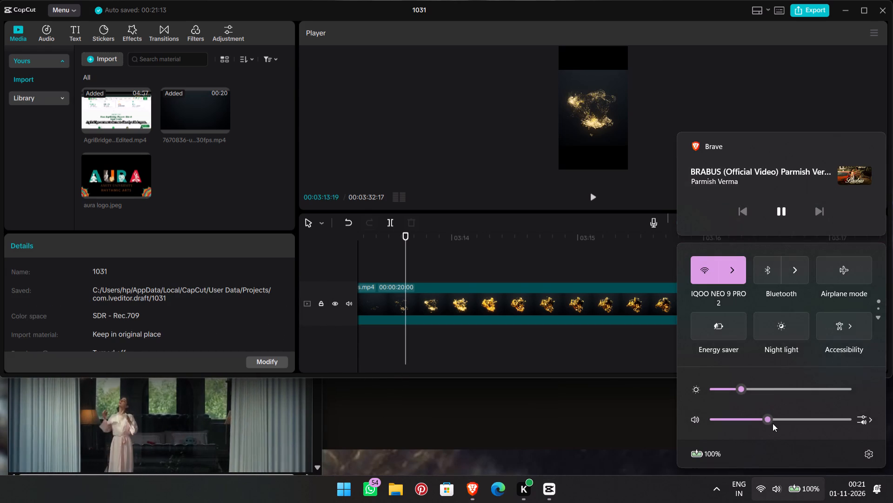
{"action": "left_click_drag", "start_coordinate": [773, 423], "coordinate": [892, 372]}
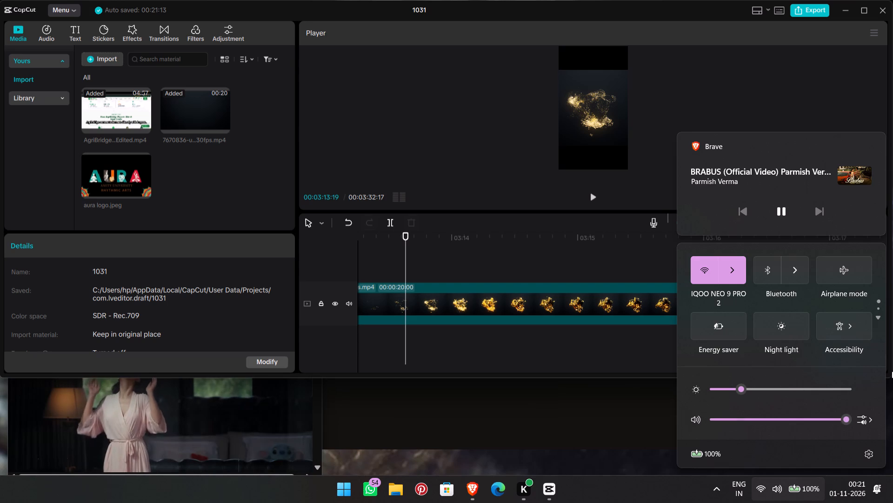
{"action": "left_click", "coordinate": [604, 363]}
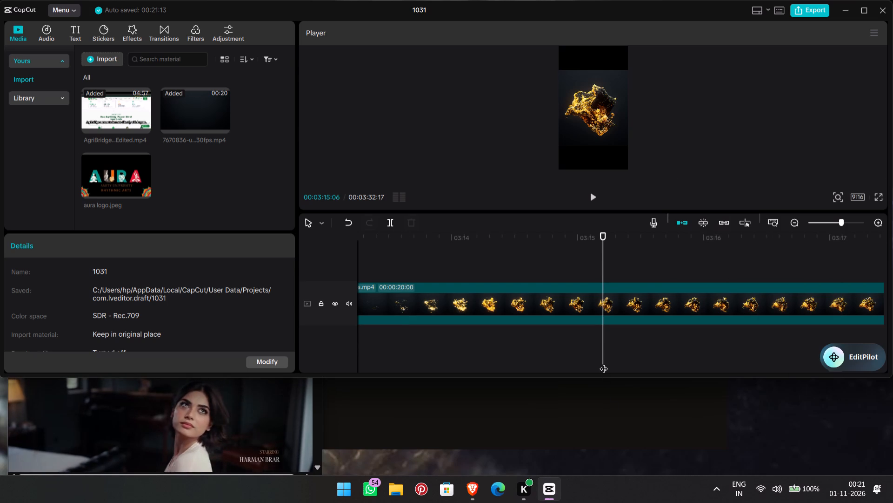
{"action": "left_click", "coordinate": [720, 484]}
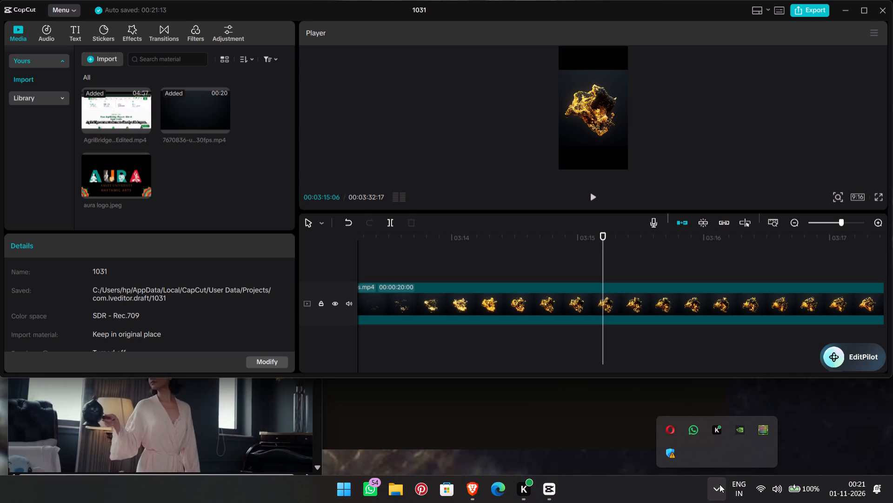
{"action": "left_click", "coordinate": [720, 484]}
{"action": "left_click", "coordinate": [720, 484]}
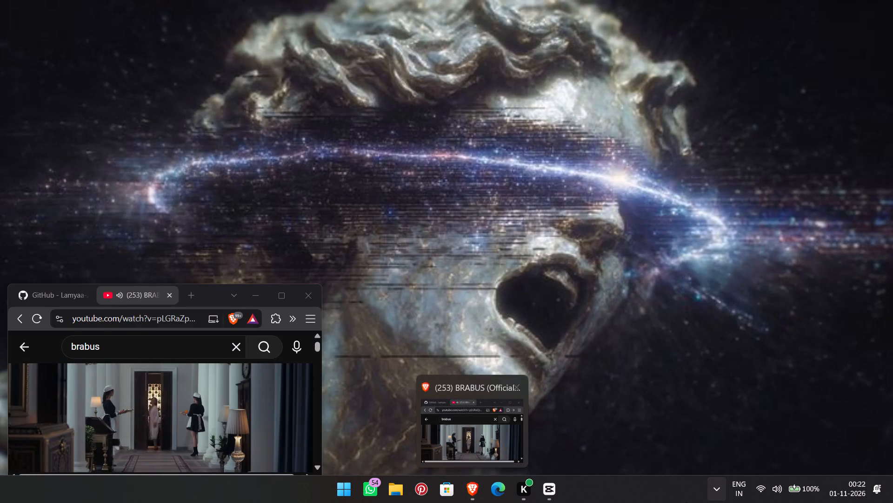
Switch back to CapCut and place the playhead at 00:03:15:06 in the last 7670836 clip.
{"action": "left_click", "coordinate": [598, 450]}
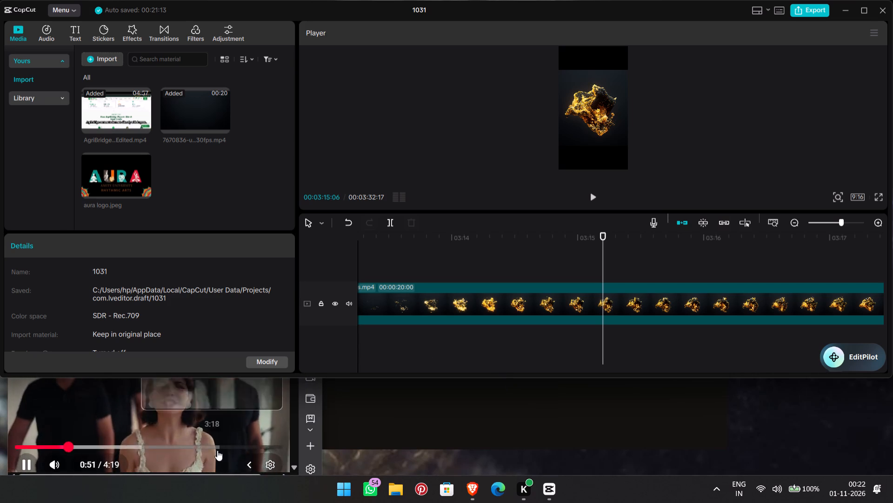
Switch to the Brave browser and pause the BRABUS video.
{"action": "left_click", "coordinate": [213, 416]}
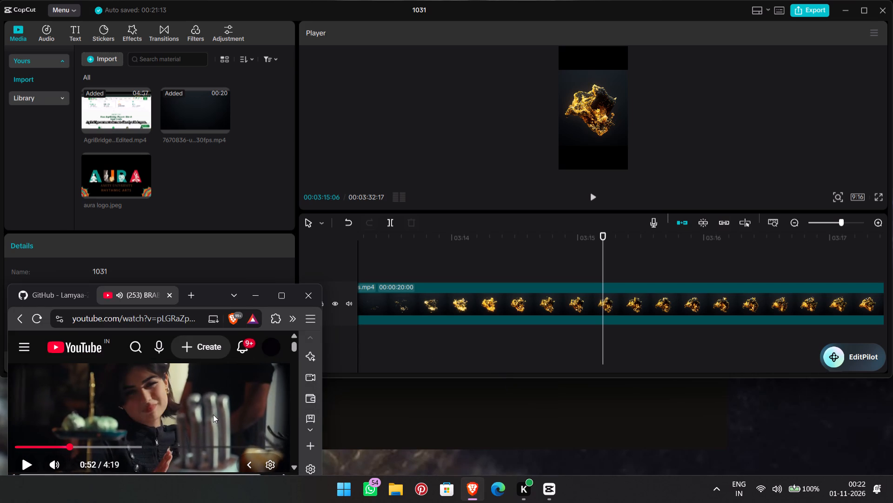
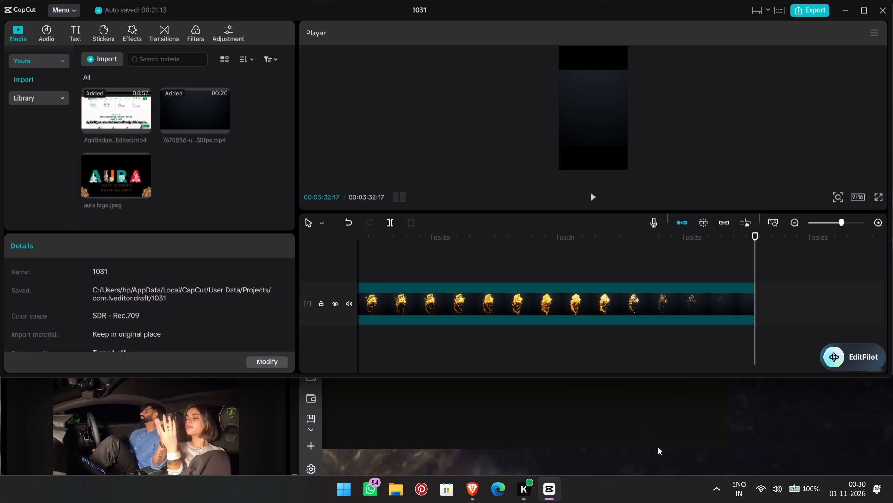
Show the hidden background app icons in the Windows system tray.
{"action": "left_click", "coordinate": [715, 483]}
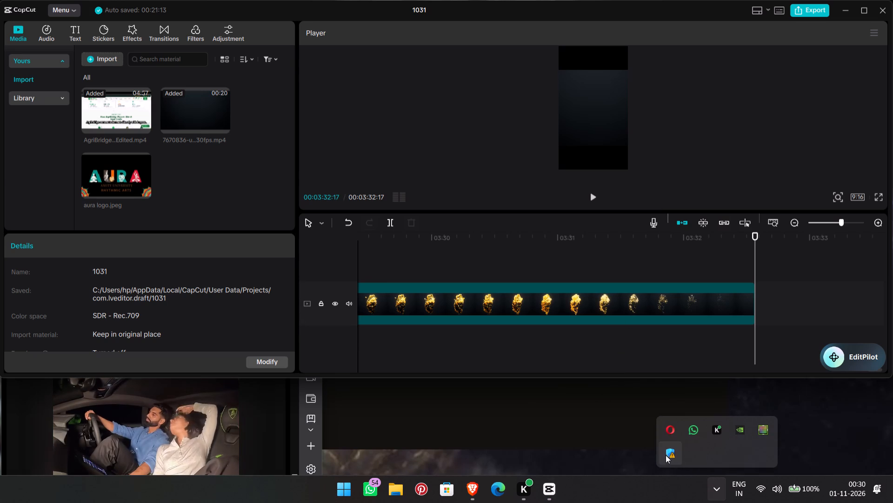
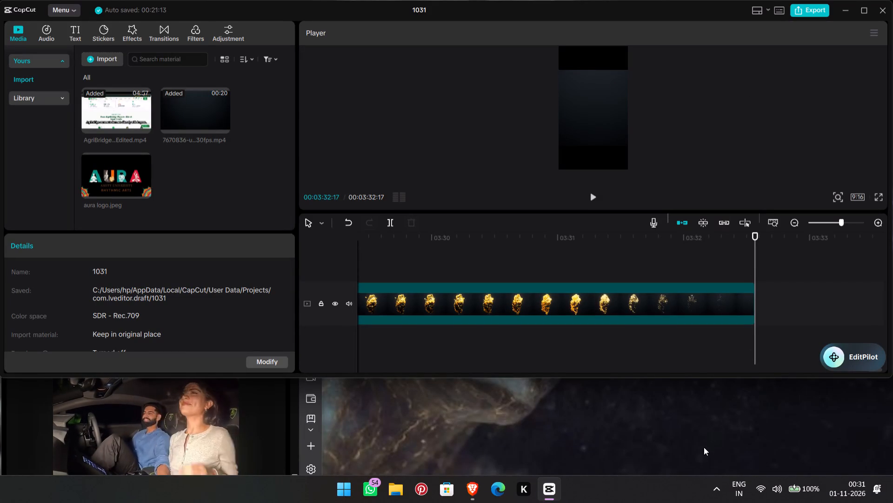
Launch the pinned app marked with a white K, located between Microsoft Edge and CapCut.
{"action": "left_click", "coordinate": [513, 500]}
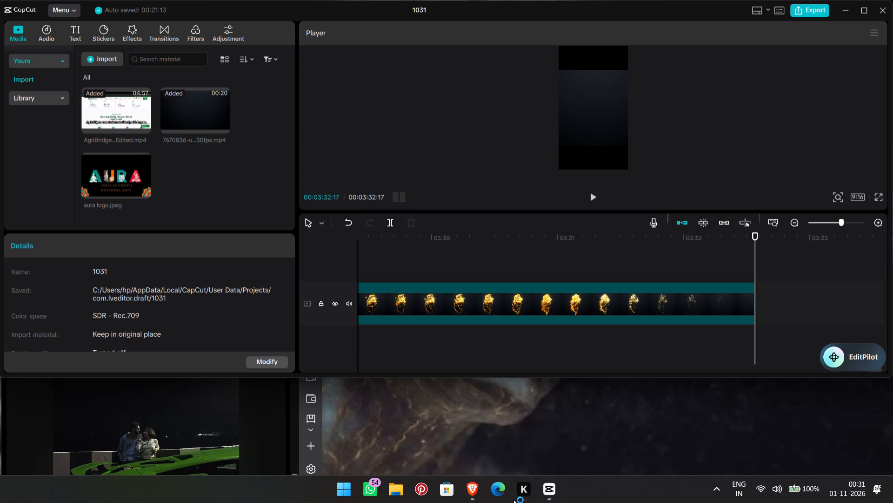
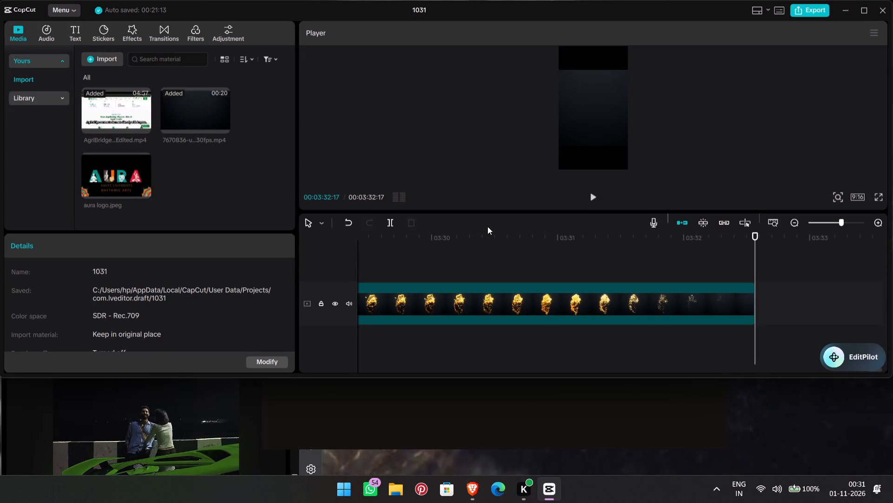
Split the last 7670836 clip at 00:03:29:23 and delete the part after the split.
{"action": "scroll", "coordinate": [487, 226], "scroll_direction": "down", "scroll_amount": 1}
{"action": "left_click", "coordinate": [445, 288]}
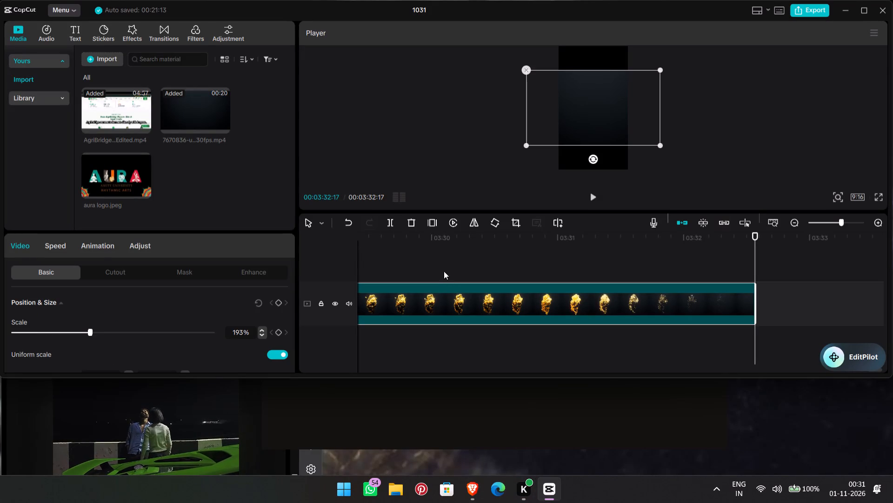
{"action": "left_click", "coordinate": [388, 224]}
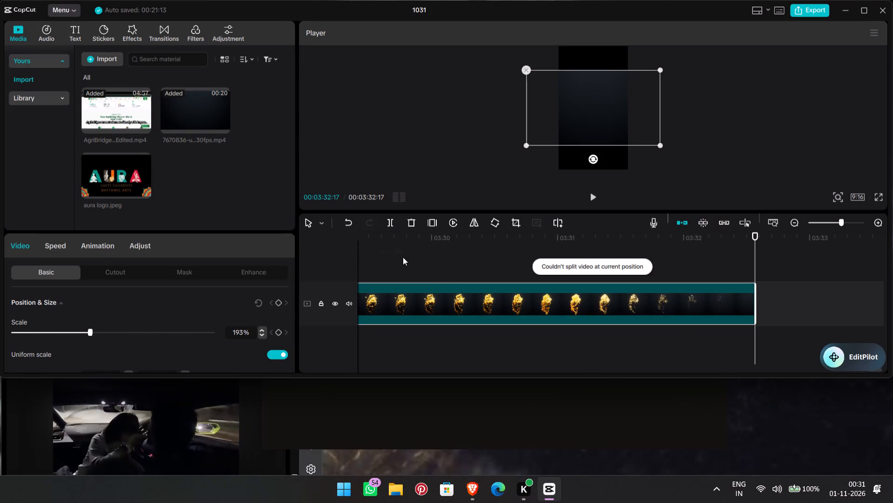
{"action": "left_click", "coordinate": [403, 257]}
{"action": "left_click", "coordinate": [395, 225]}
{"action": "left_click", "coordinate": [448, 300]}
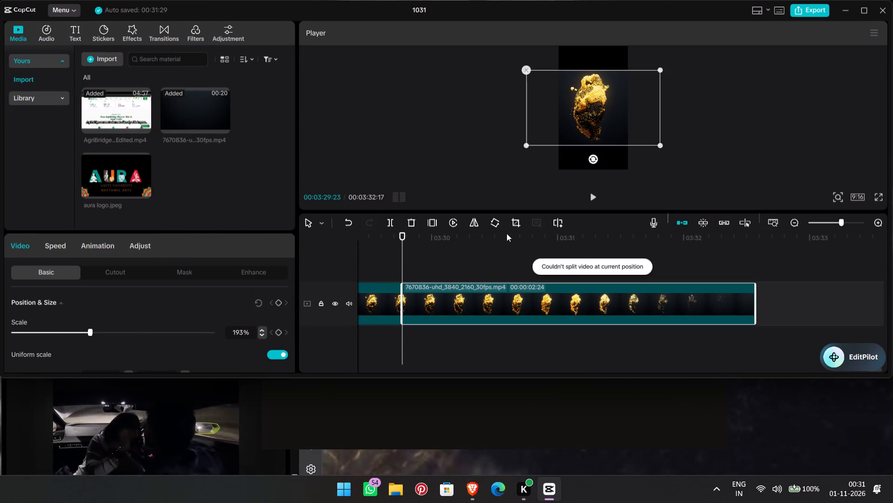
{"action": "left_click", "coordinate": [422, 221]}
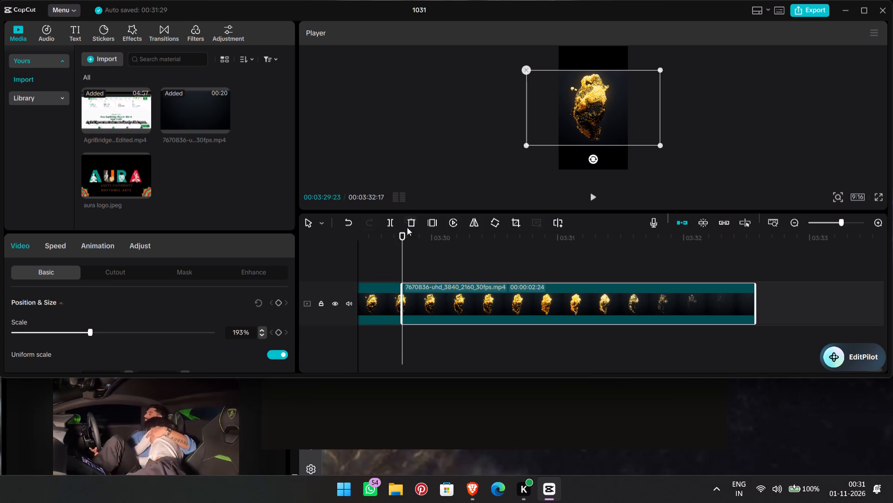
{"action": "left_click", "coordinate": [413, 224]}
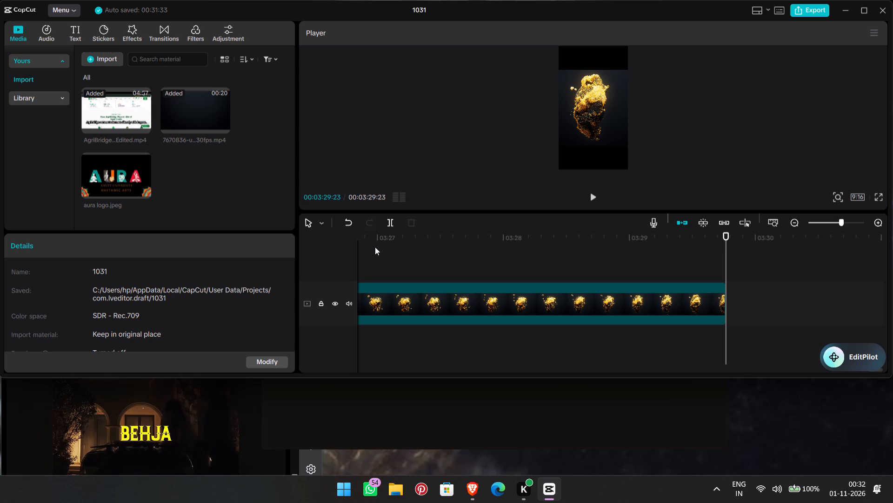
Switch to the Brave window playing the YouTube mashup, leave full-screen playback, and close the browser window.
{"action": "double_click", "coordinate": [234, 395]}
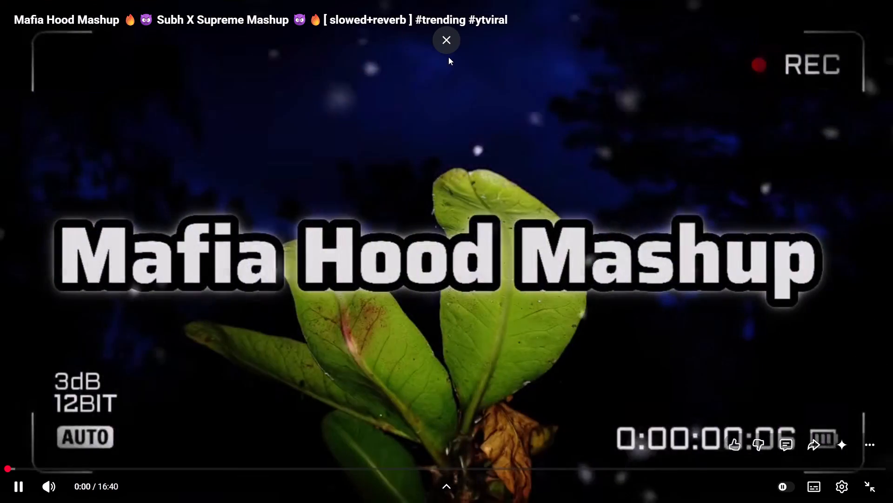
{"action": "left_click", "coordinate": [450, 48]}
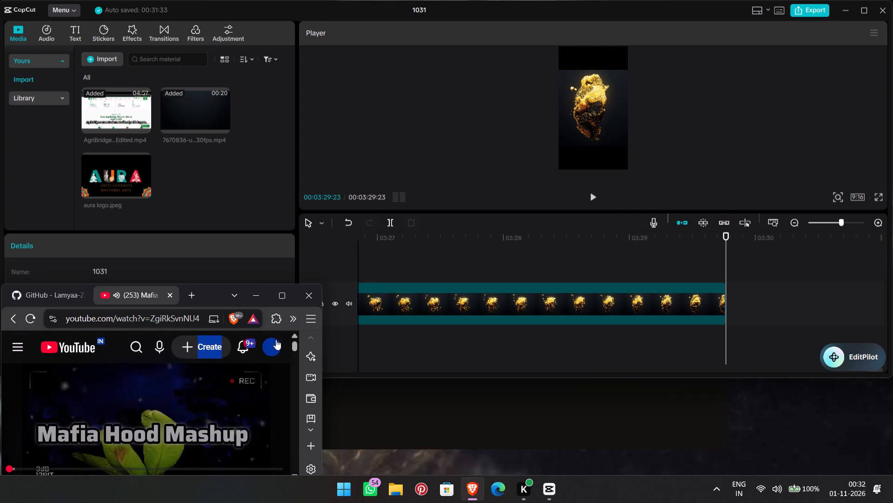
{"action": "left_click", "coordinate": [322, 295]}
{"action": "left_click", "coordinate": [304, 299]}
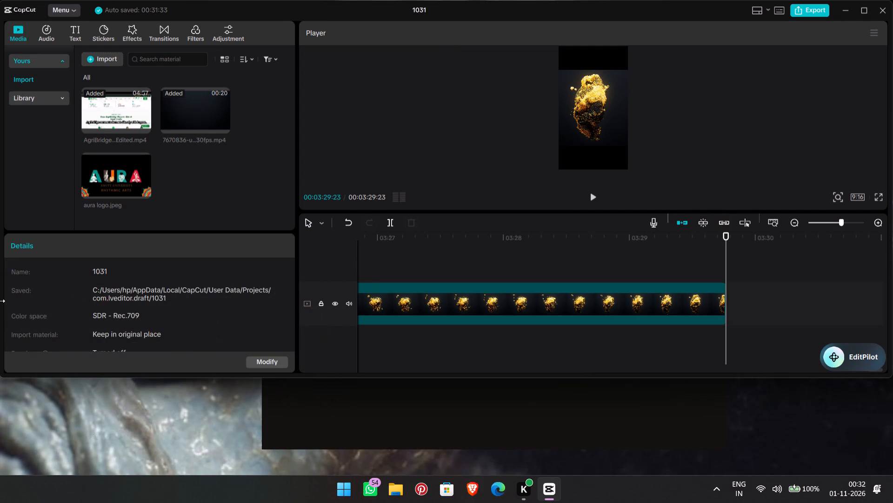
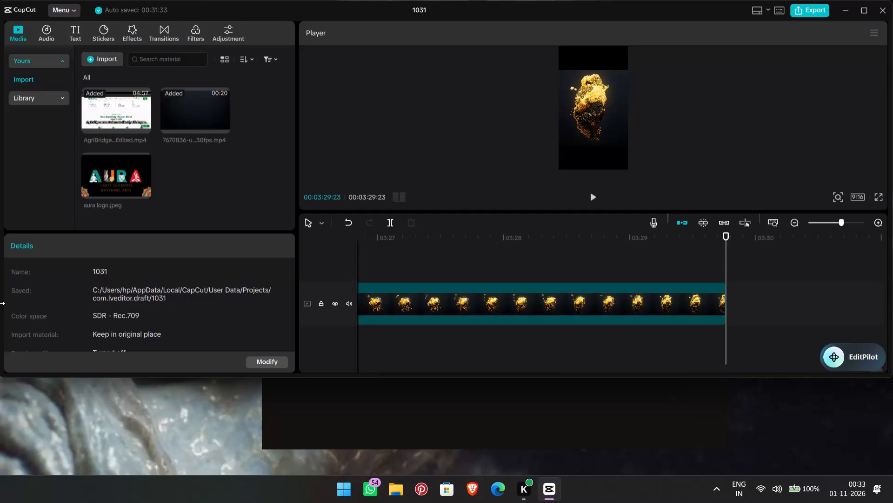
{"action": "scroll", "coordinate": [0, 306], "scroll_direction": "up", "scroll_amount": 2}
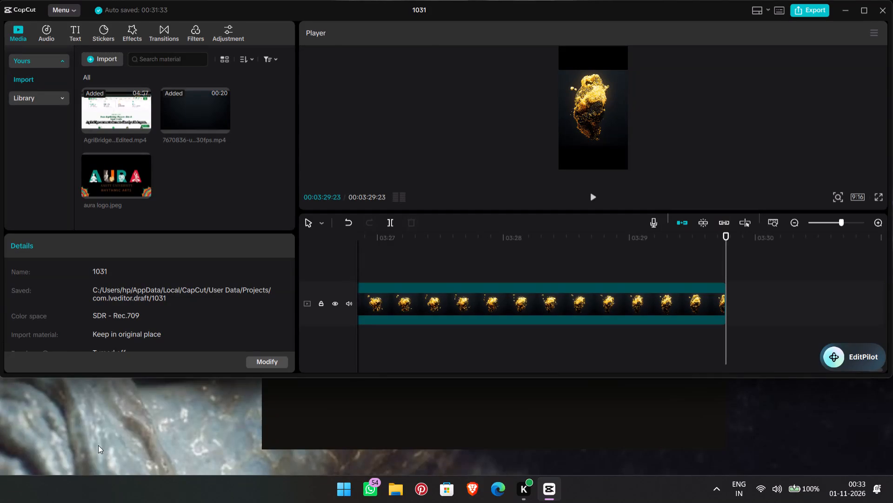
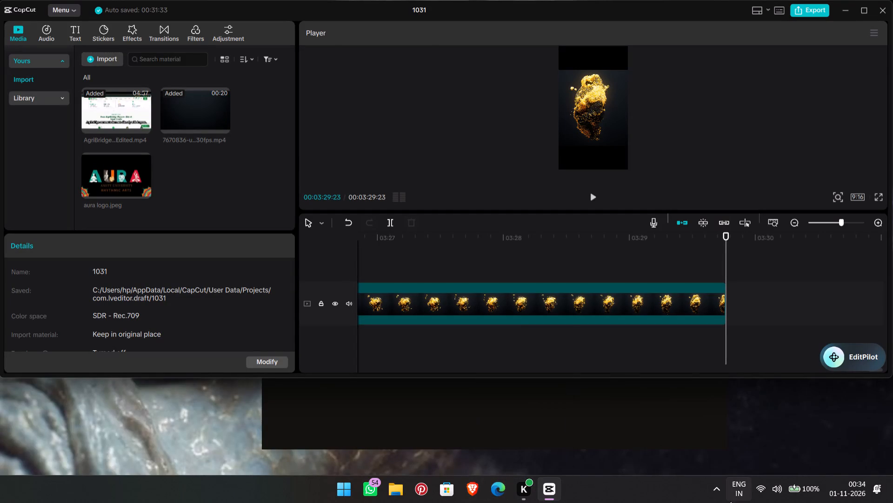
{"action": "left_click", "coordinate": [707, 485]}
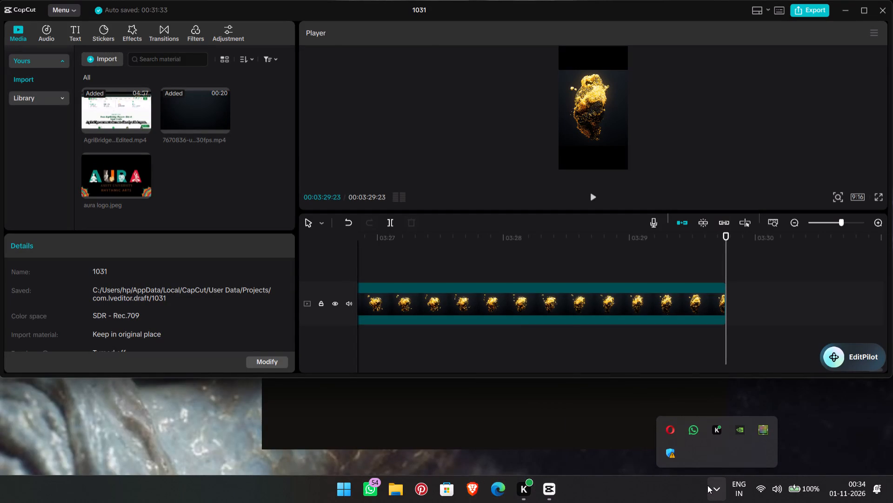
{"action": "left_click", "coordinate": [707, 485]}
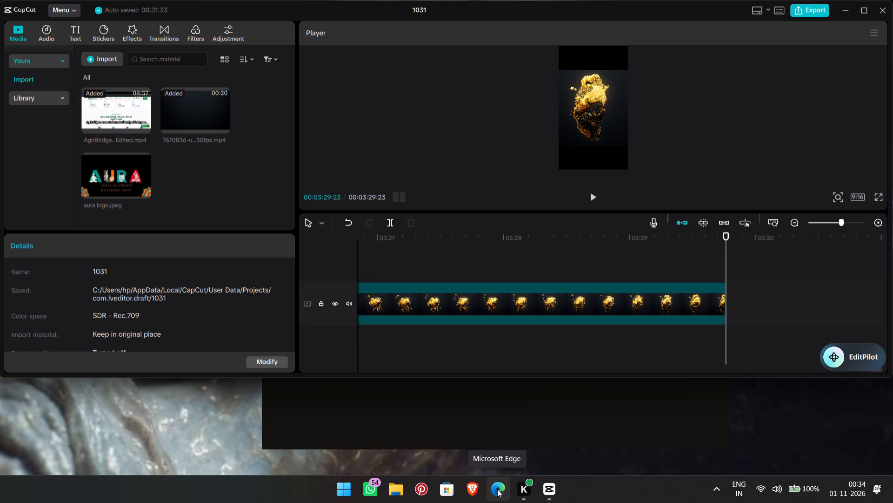
Switch to Microsoft Edge, shrink it to a small floating window and search the web for "yt".
{"action": "left_click", "coordinate": [497, 489]}
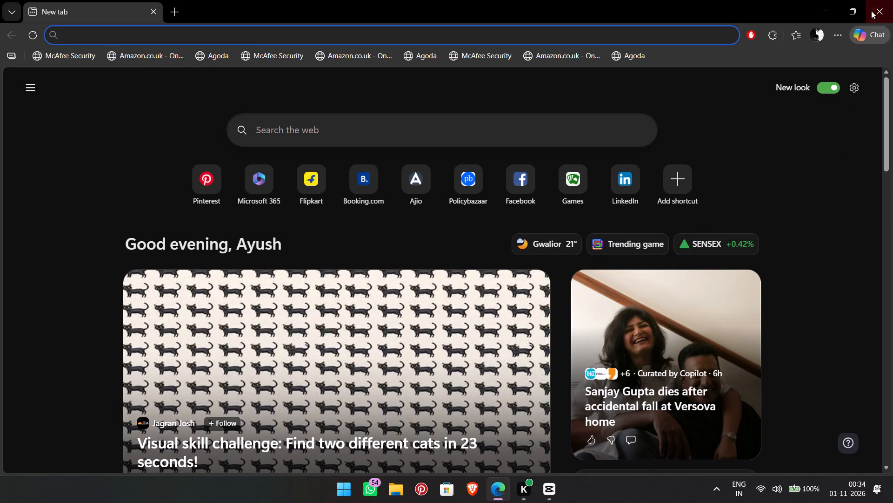
{"action": "left_click", "coordinate": [851, 3]}
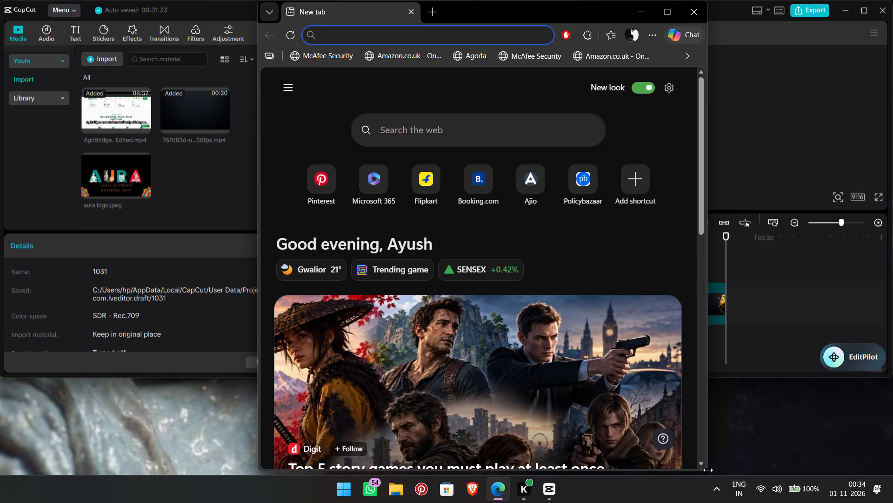
{"action": "left_click_drag", "start_coordinate": [708, 473], "coordinate": [653, 352]}
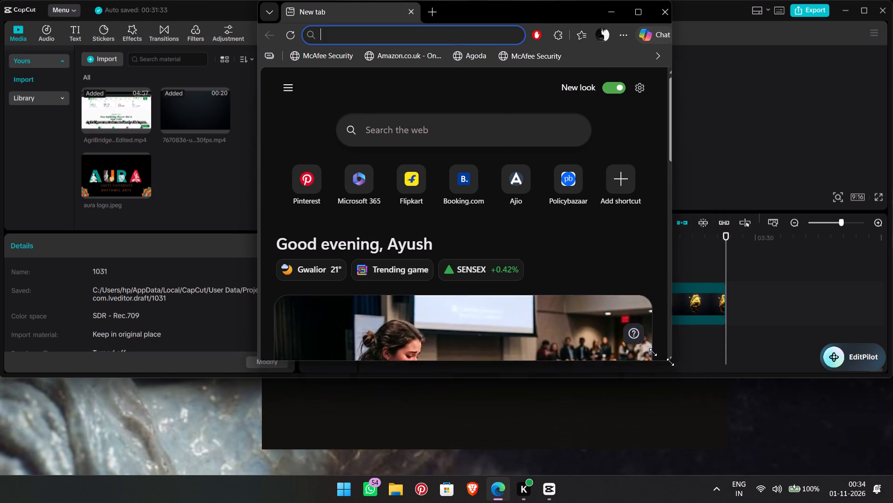
{"action": "left_click_drag", "start_coordinate": [653, 352], "coordinate": [570, 125]}
{"action": "left_click", "coordinate": [570, 125]}
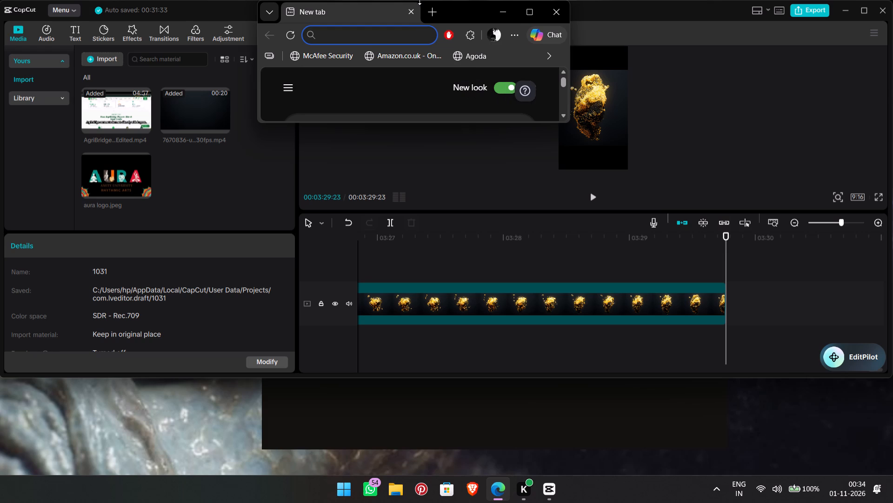
{"action": "type", "text": "yt"}
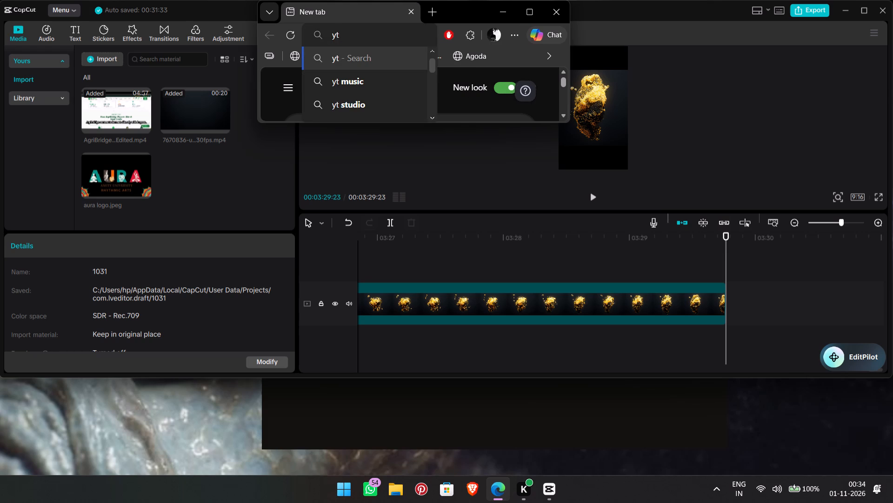
{"action": "key", "text": "Return"}
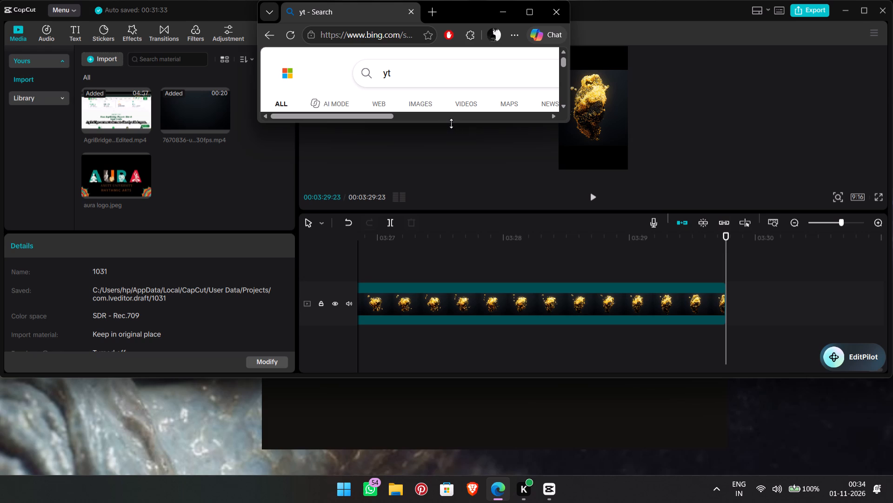
Make the small browser window taller so the YouTube result fits in view.
{"action": "left_click_drag", "start_coordinate": [451, 123], "coordinate": [421, 236]}
{"action": "left_click_drag", "start_coordinate": [423, 242], "coordinate": [441, 259]}
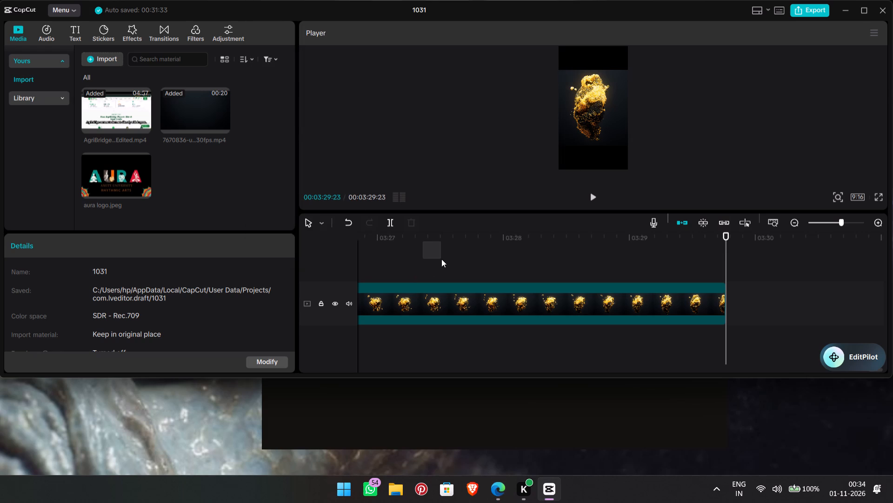
{"action": "left_click_drag", "start_coordinate": [441, 259], "coordinate": [445, 255]}
{"action": "double_click", "coordinate": [445, 254]}
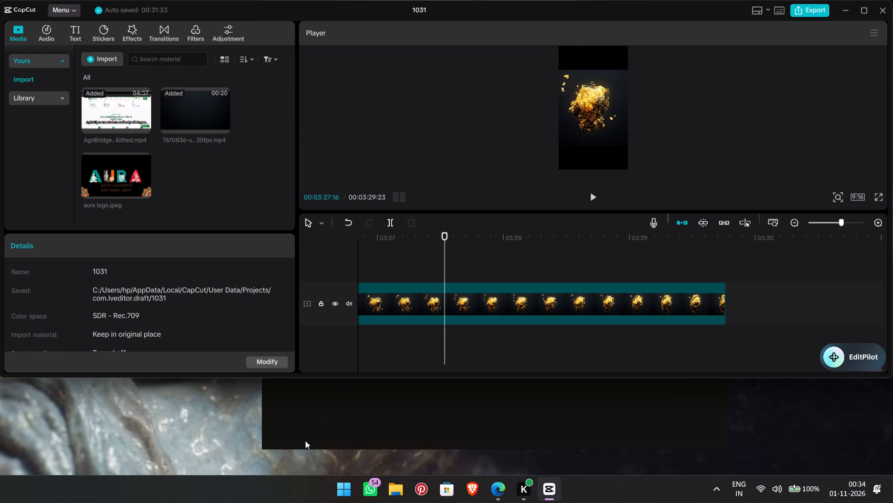
{"action": "left_click", "coordinate": [510, 502]}
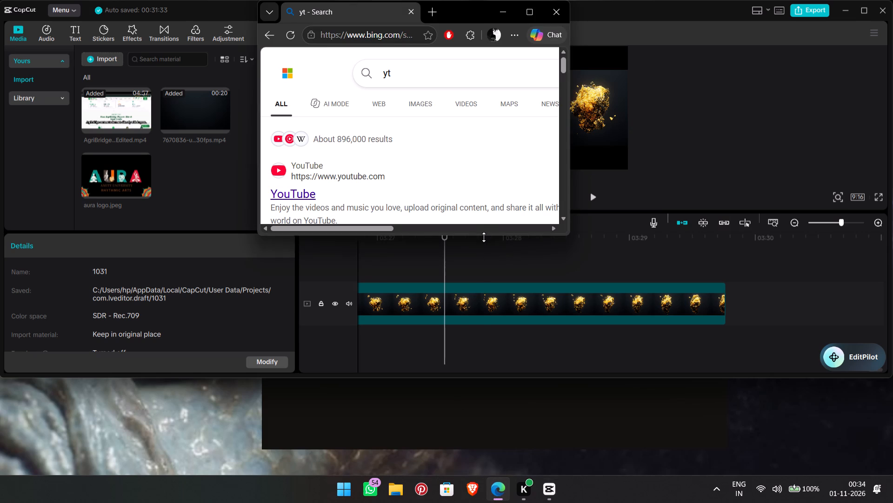
{"action": "left_click_drag", "start_coordinate": [484, 239], "coordinate": [484, 271]}
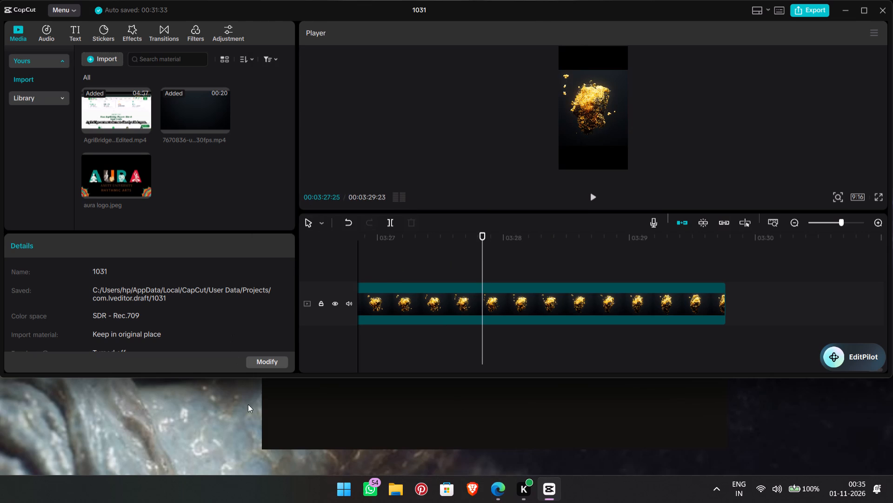
{"action": "left_click", "coordinate": [248, 408]}
{"action": "left_click", "coordinate": [503, 496]}
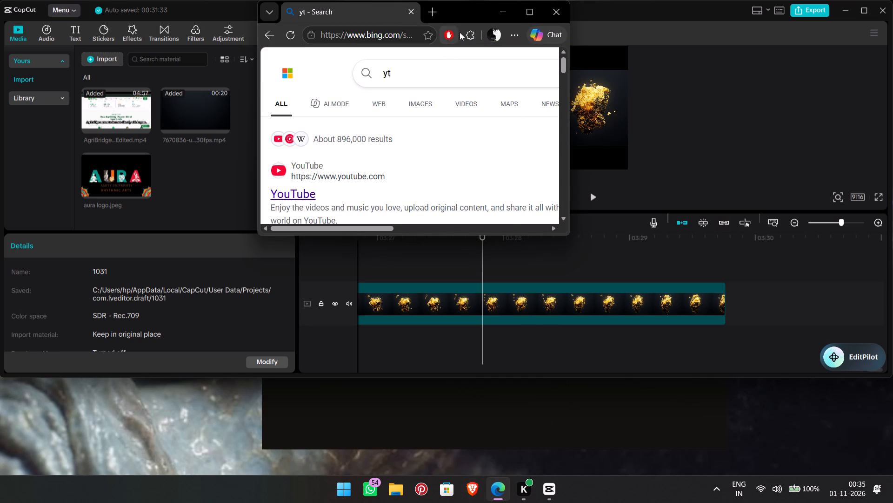
{"action": "left_click_drag", "start_coordinate": [460, 32], "coordinate": [432, 125]}
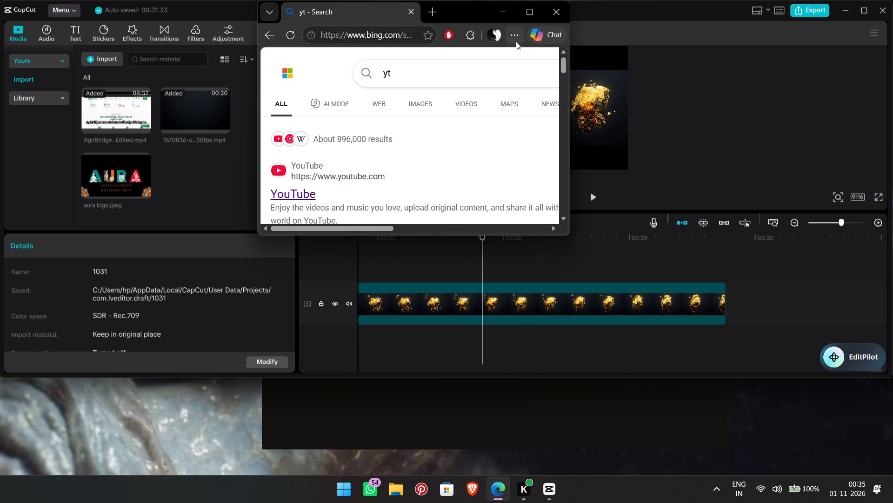
{"action": "left_click", "coordinate": [516, 41]}
{"action": "left_click", "coordinate": [276, 67]}
Move the browser window over the editor's media and details area, stretch it to full height and open the YouTube site.
{"action": "left_click_drag", "start_coordinate": [355, 9], "coordinate": [286, 156]}
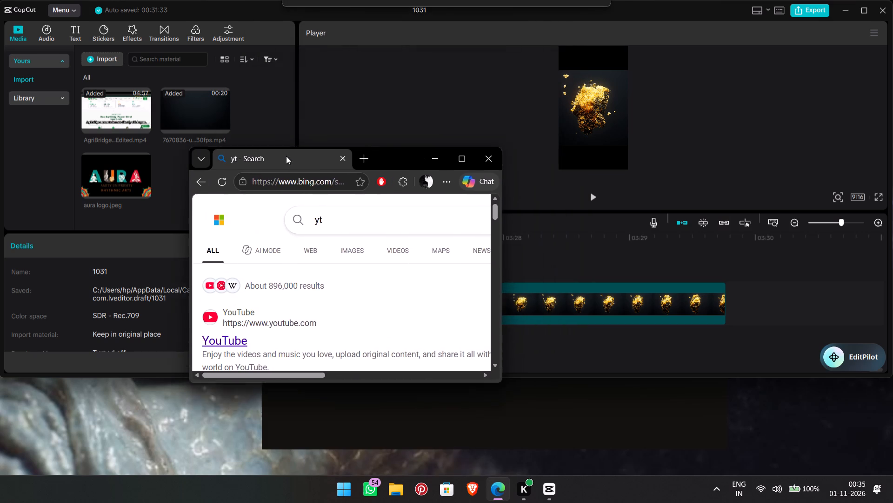
{"action": "left_click_drag", "start_coordinate": [286, 156], "coordinate": [202, 81]}
{"action": "left_click", "coordinate": [202, 81]}
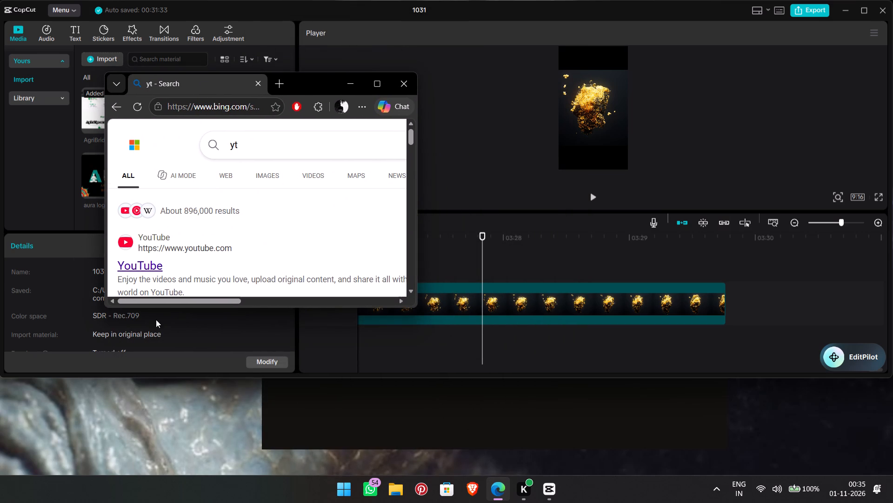
{"action": "left_click", "coordinate": [258, 311]}
{"action": "left_click_drag", "start_coordinate": [258, 311], "coordinate": [233, 358]}
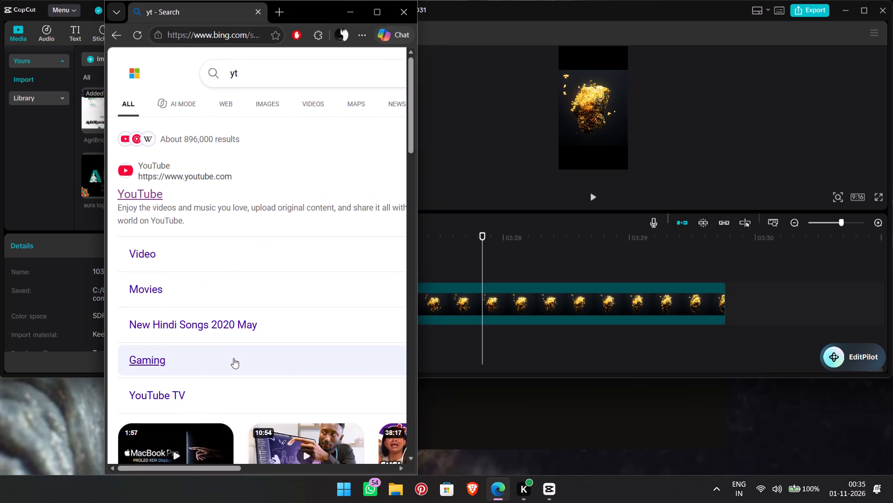
{"action": "left_click_drag", "start_coordinate": [233, 358], "coordinate": [269, 317]}
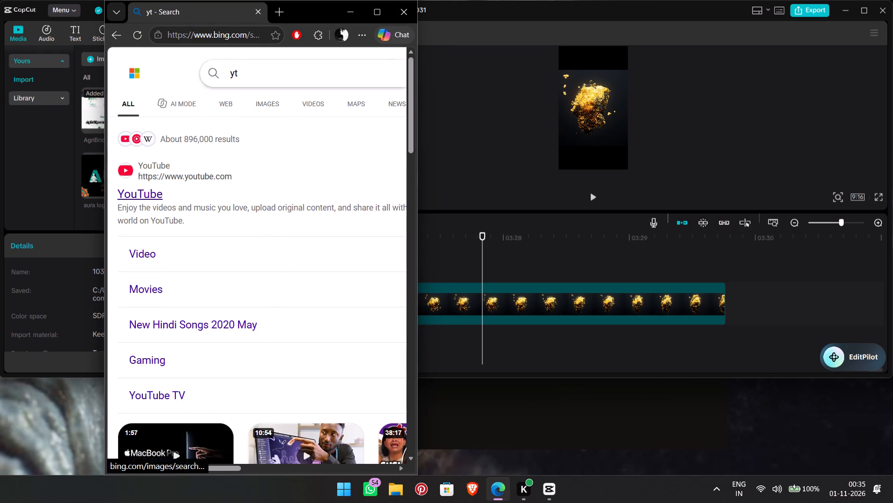
{"action": "left_click", "coordinate": [158, 189]}
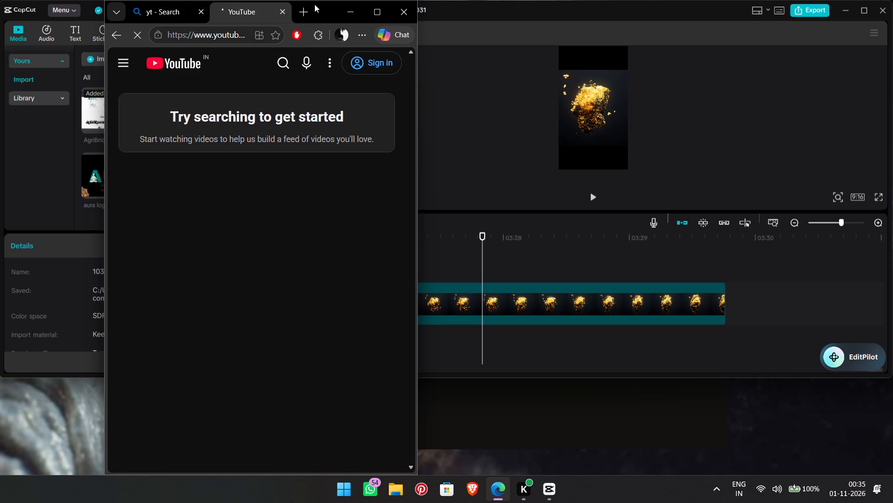
Restore the YouTube window to a shorter floating size and extend it down over the project details.
{"action": "left_click_drag", "start_coordinate": [313, 8], "coordinate": [321, 45]}
{"action": "left_click_drag", "start_coordinate": [321, 47], "coordinate": [317, 72]}
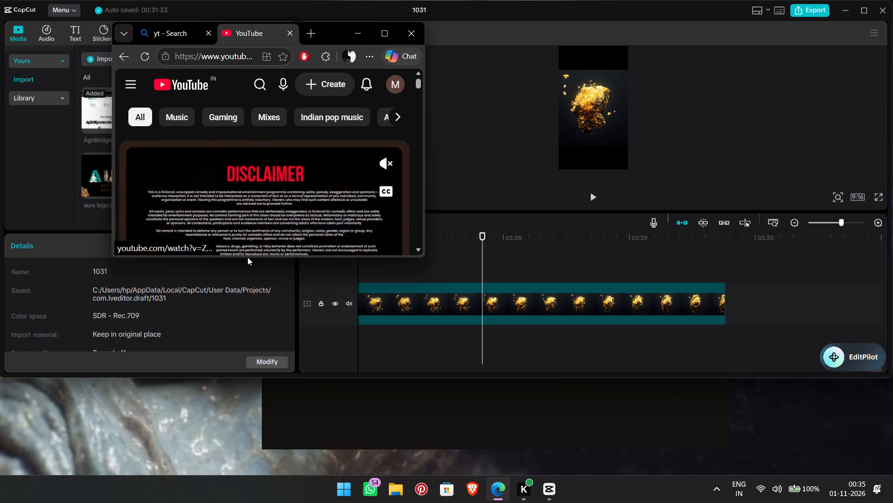
{"action": "left_click_drag", "start_coordinate": [247, 260], "coordinate": [210, 333]}
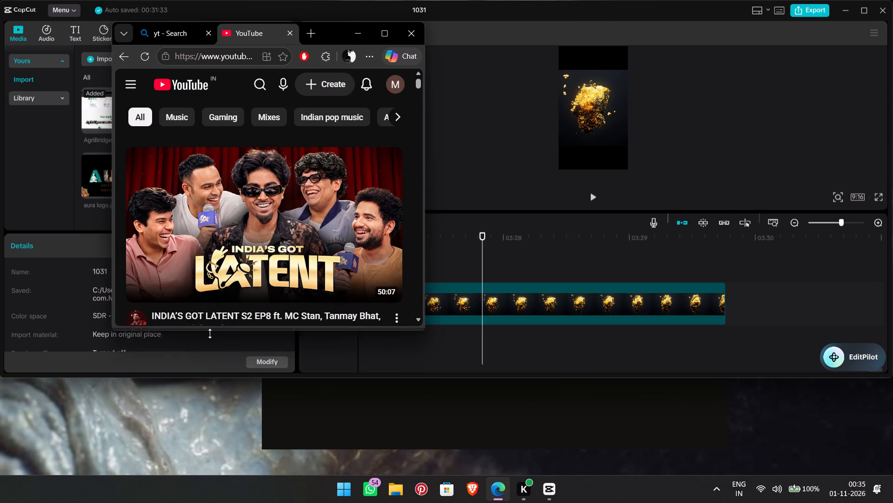
{"action": "left_click_drag", "start_coordinate": [210, 333], "coordinate": [203, 349]}
Search YouTube for "theory of computation 5 minute engineering".
{"action": "scroll", "coordinate": [282, 271], "scroll_direction": "down", "scroll_amount": 3}
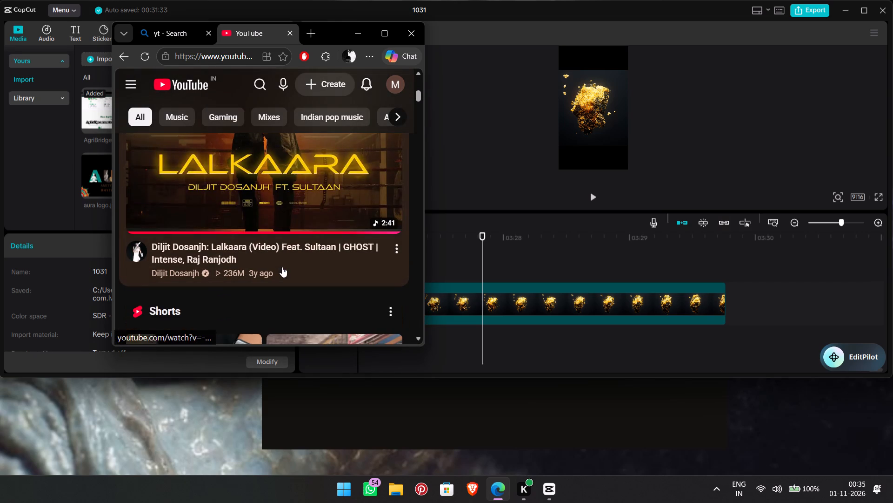
{"action": "left_click", "coordinate": [266, 78]}
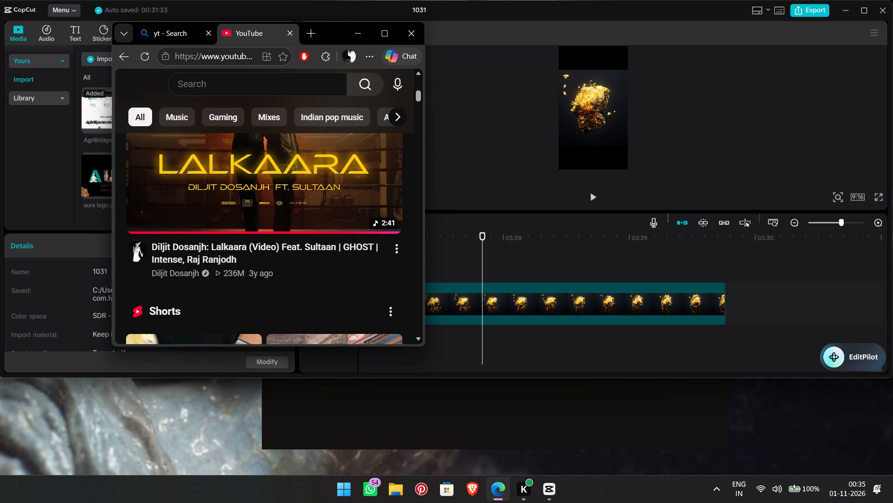
{"action": "left_click", "coordinate": [265, 78]}
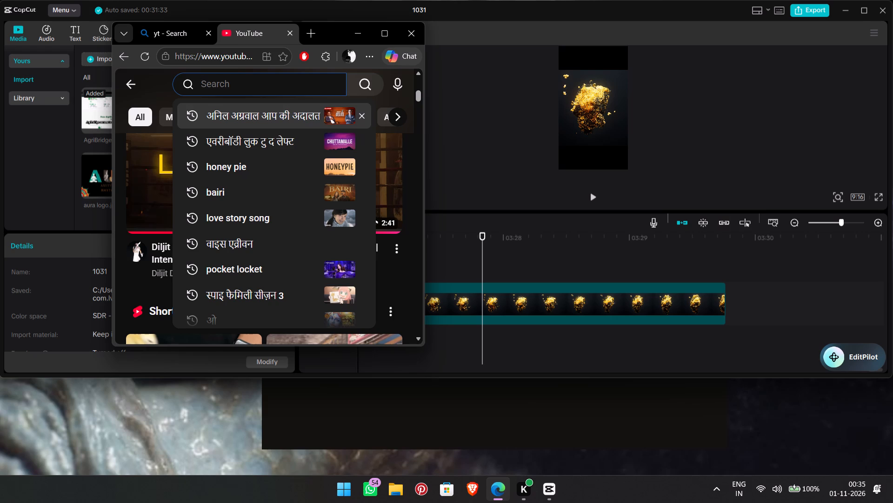
{"action": "key", "text": "t"}
{"action": "type", "text": "he"}
{"action": "key", "text": "o"}
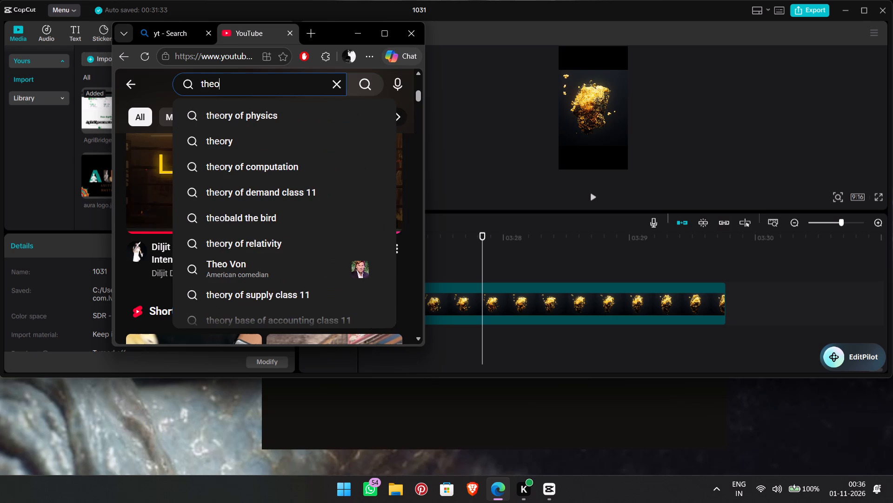
{"action": "type", "text": "ry"}
{"action": "key", "text": "space"}
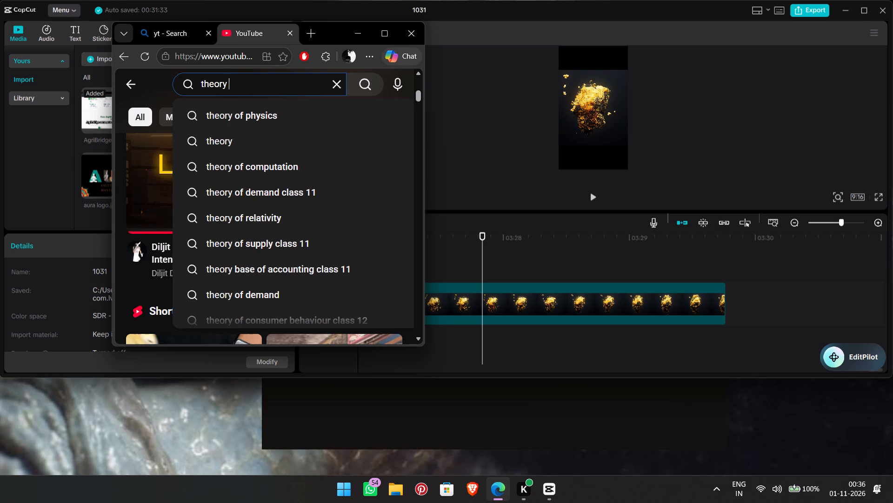
{"action": "key", "text": "o"}
{"action": "type", "text": "f c"}
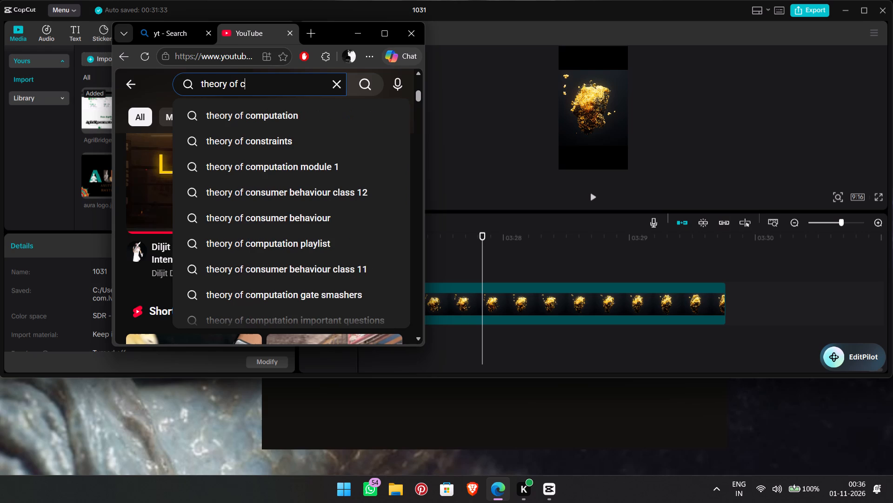
{"action": "key", "text": "o"}
{"action": "key", "text": "m"}
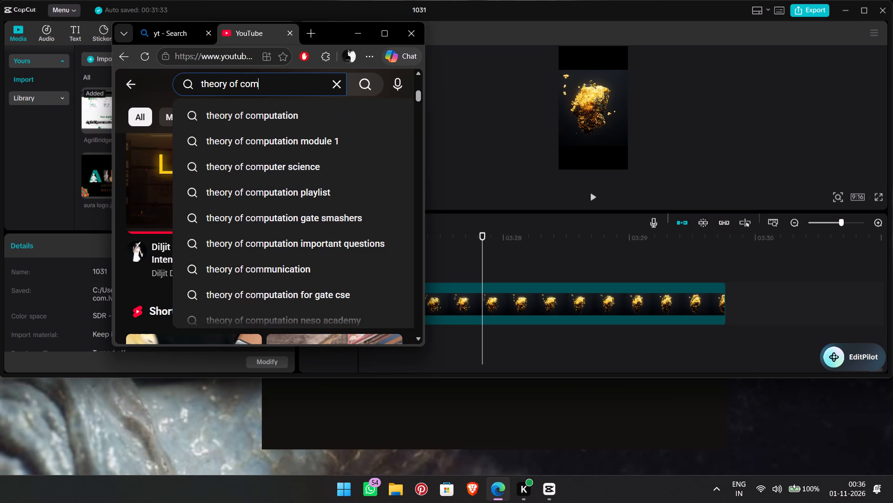
{"action": "key", "text": "p"}
{"action": "type", "text": "utat"}
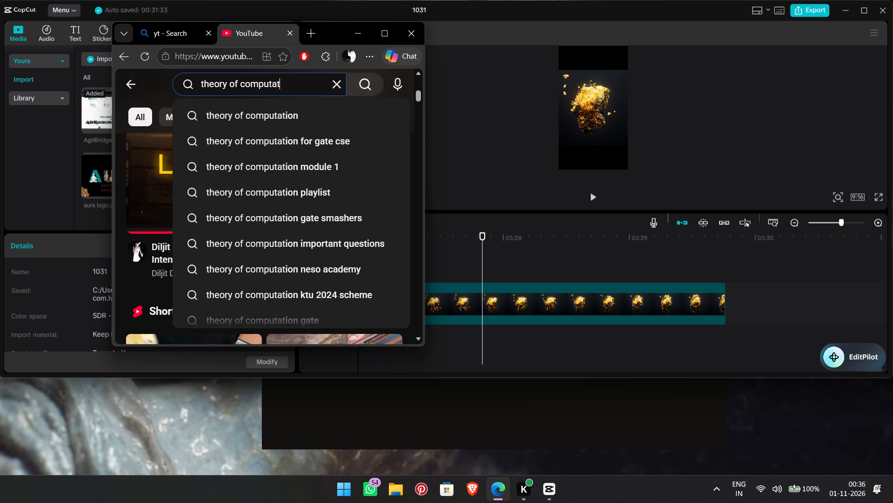
{"action": "type", "text": "io"}
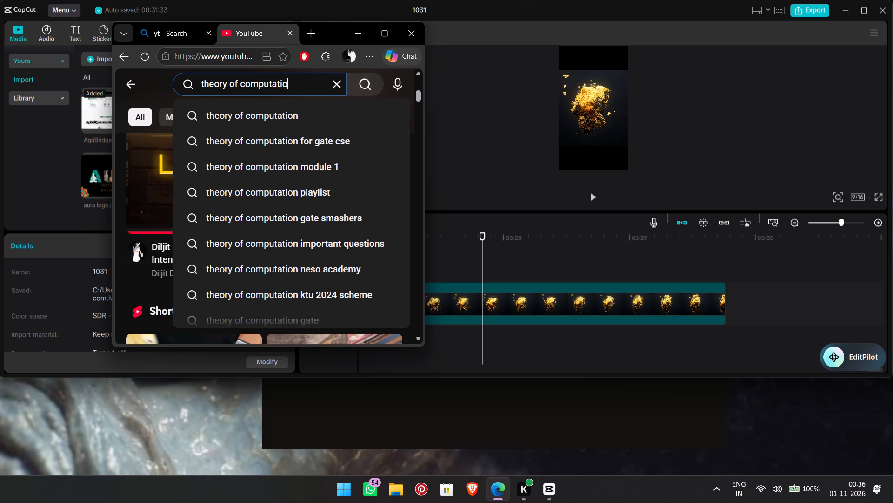
{"action": "key", "text": "n"}
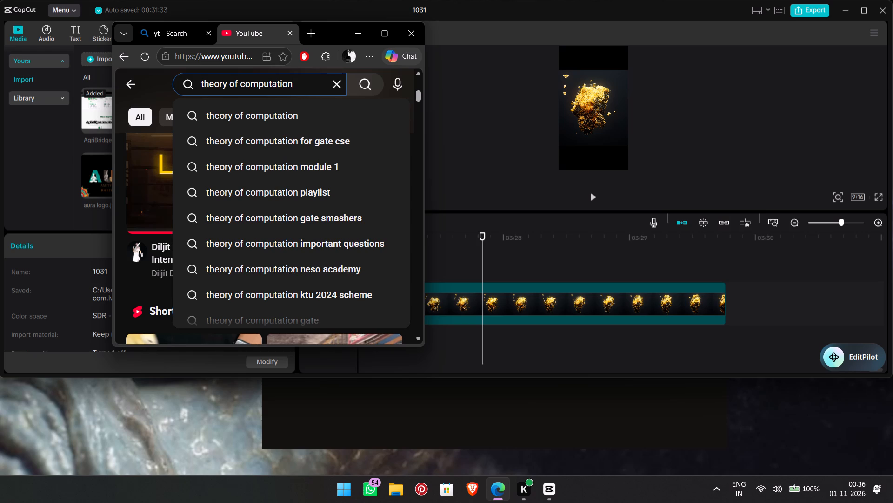
{"action": "key", "text": "space"}
{"action": "key", "text": "5"}
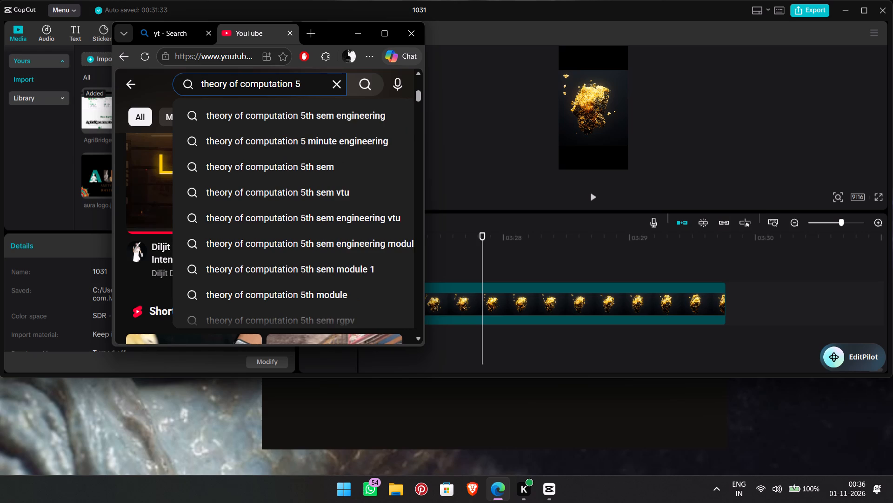
{"action": "key", "text": "space"}
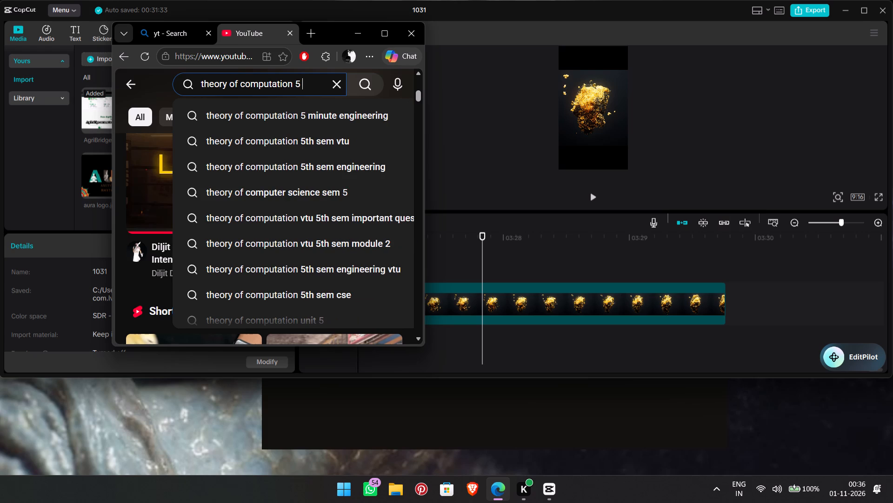
{"action": "type", "text": "mi"}
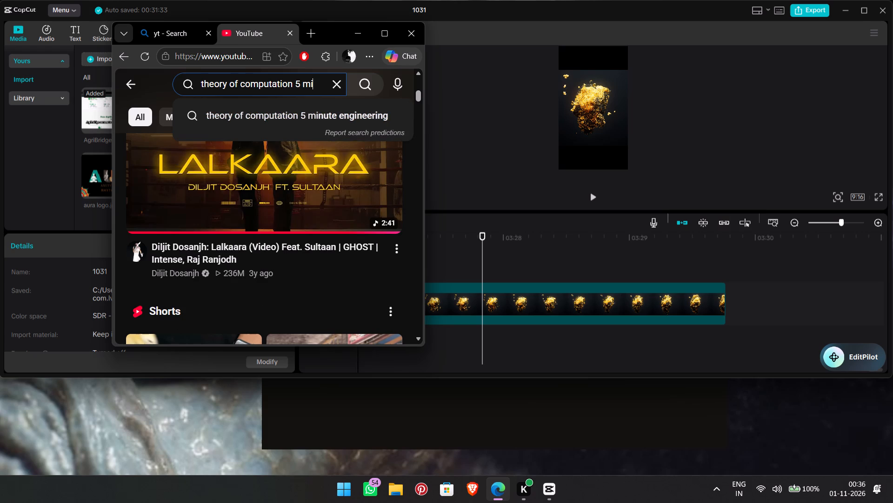
{"action": "key", "text": "n"}
{"action": "type", "text": "ute"}
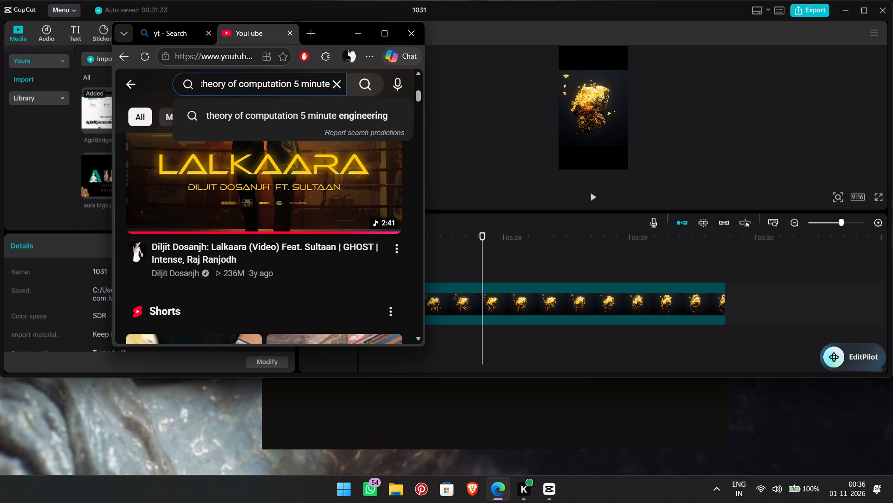
{"action": "key", "text": "Down"}
{"action": "key", "text": "Return"}
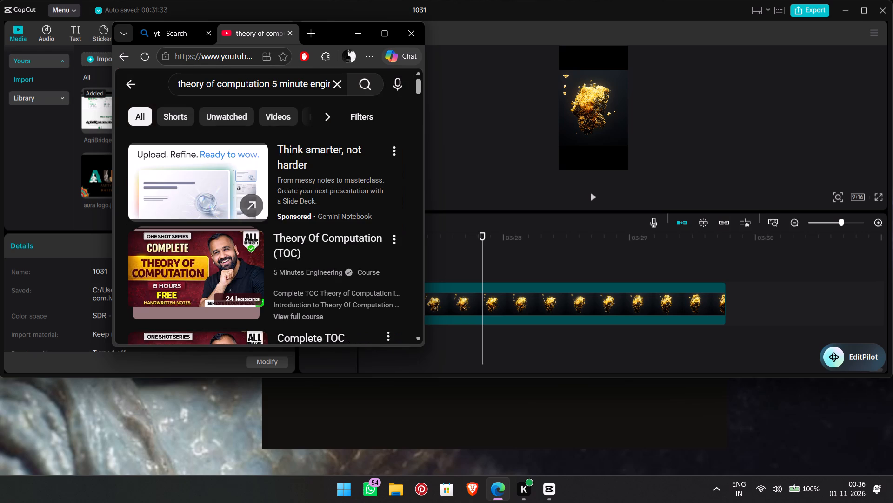
Open the "Complete TOC Theory of Computation" one-shot video by 5 Minutes Engineering from the search results.
{"action": "scroll", "coordinate": [317, 237], "scroll_direction": "down", "scroll_amount": 3}
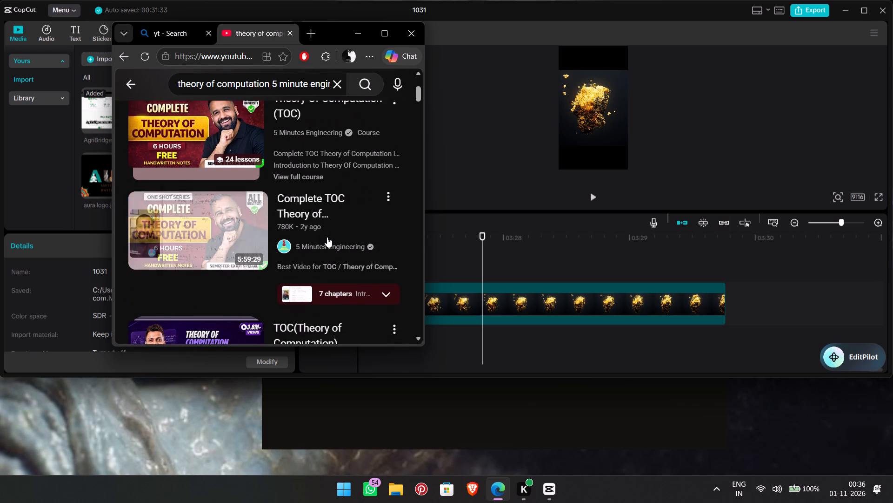
{"action": "scroll", "coordinate": [328, 237], "scroll_direction": "down", "scroll_amount": 1}
{"action": "left_click", "coordinate": [317, 227]}
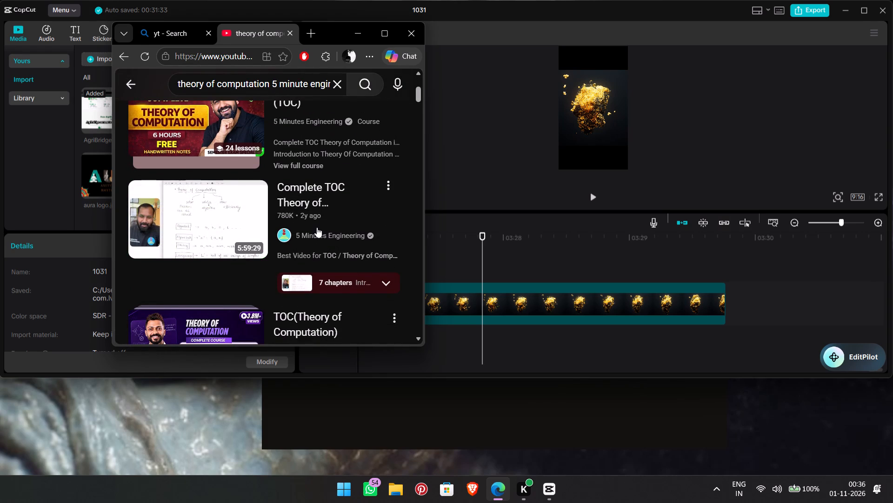
{"action": "scroll", "coordinate": [305, 228], "scroll_direction": "down", "scroll_amount": 2}
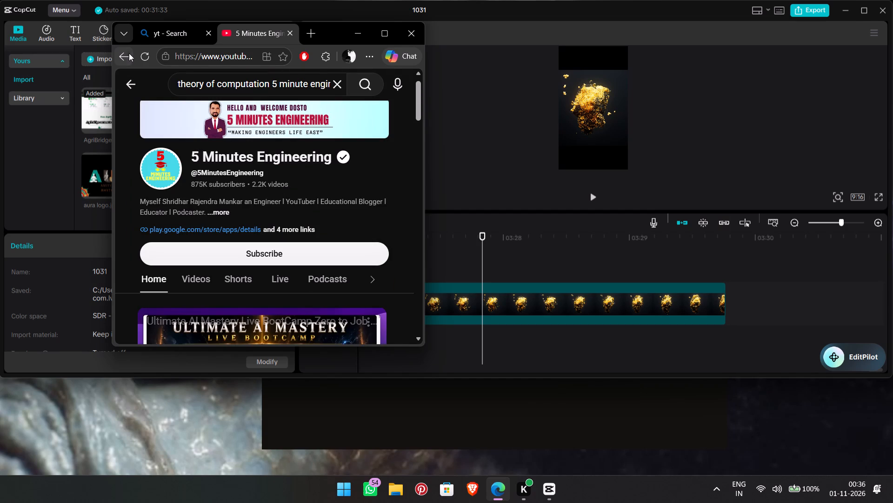
{"action": "left_click", "coordinate": [129, 54]}
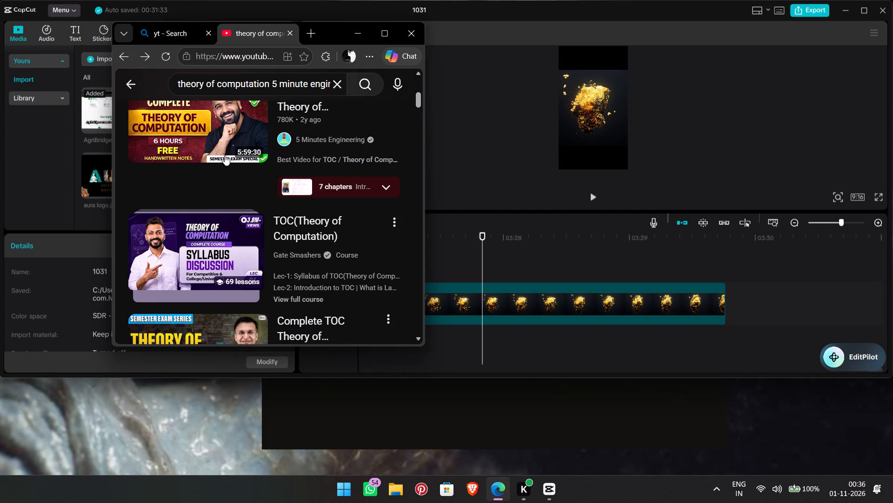
{"action": "left_click", "coordinate": [216, 127]}
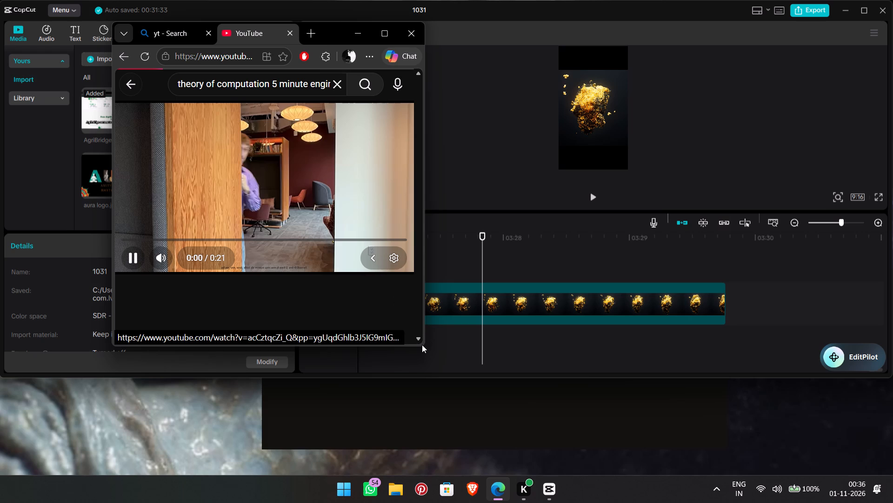
Shrink the floating browser window so it only frames the video and uncovers the editor's timeline and project details.
{"action": "left_click_drag", "start_coordinate": [423, 347], "coordinate": [372, 259]}
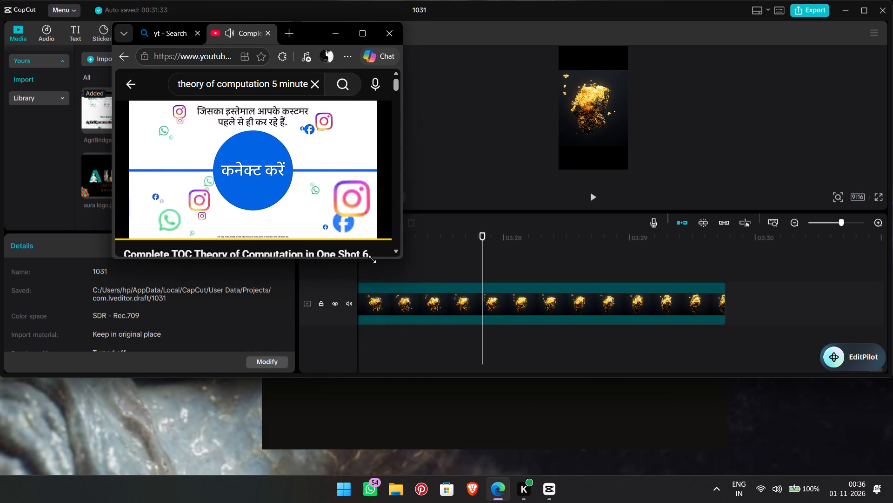
{"action": "left_click_drag", "start_coordinate": [372, 259], "coordinate": [371, 249]}
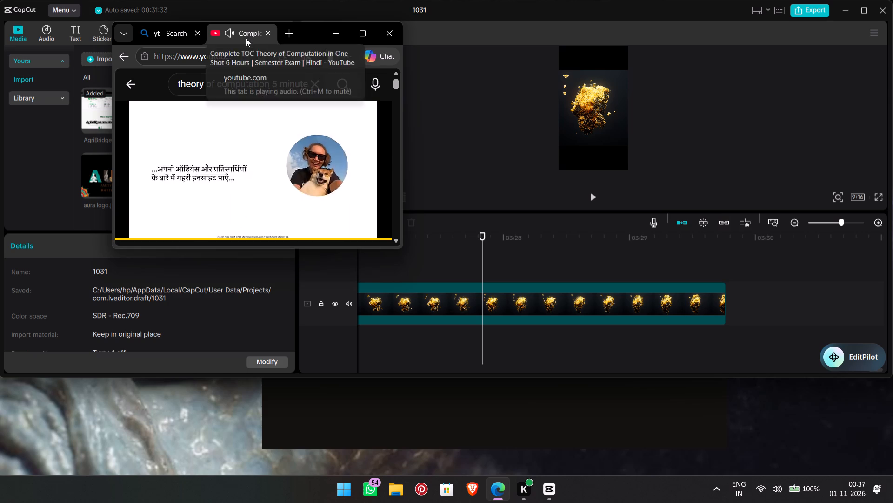
Detach the YouTube video tab into its own window and park it over the editor's project details, partly off the screen edge.
{"action": "left_click_drag", "start_coordinate": [246, 38], "coordinate": [236, 51]}
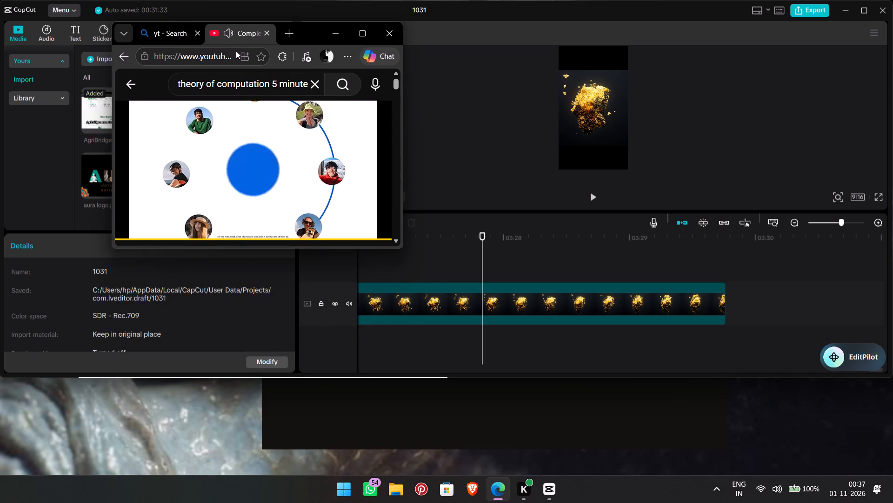
{"action": "left_click_drag", "start_coordinate": [240, 39], "coordinate": [271, 39]}
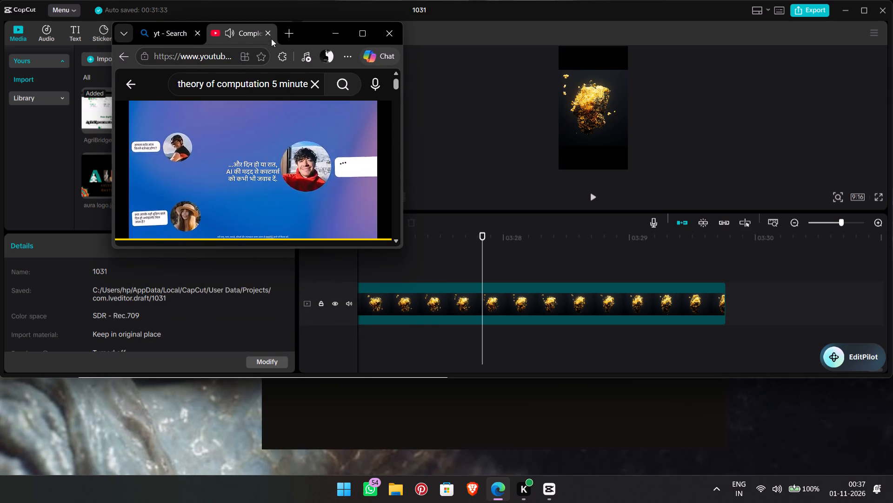
{"action": "left_click_drag", "start_coordinate": [271, 39], "coordinate": [129, 248]}
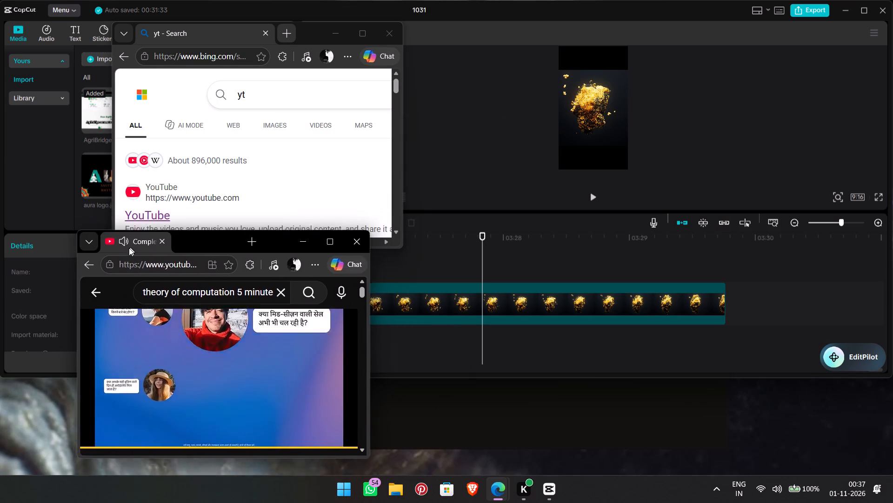
{"action": "left_click_drag", "start_coordinate": [129, 248], "coordinate": [96, 177]}
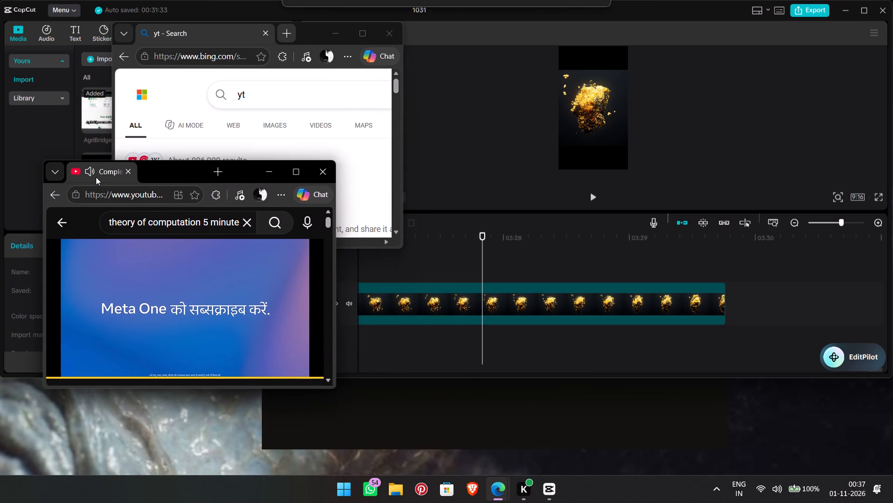
{"action": "left_click_drag", "start_coordinate": [96, 177], "coordinate": [96, 181]}
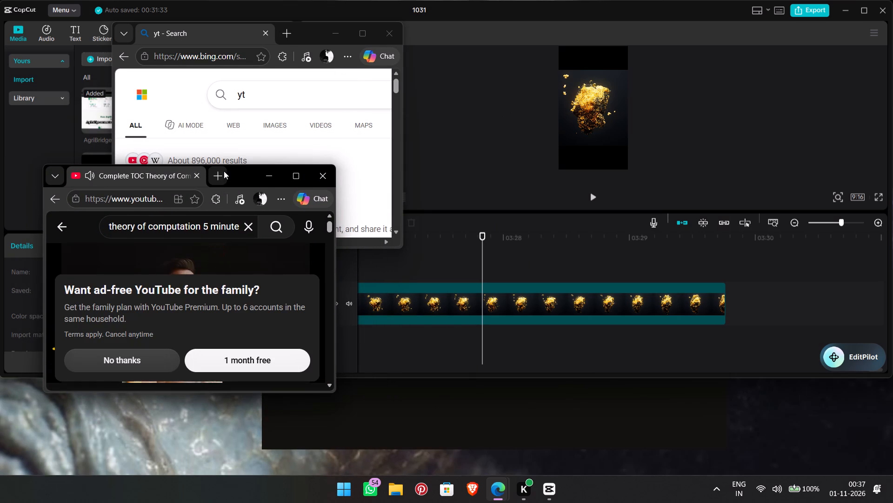
{"action": "left_click_drag", "start_coordinate": [239, 174], "coordinate": [209, 243]}
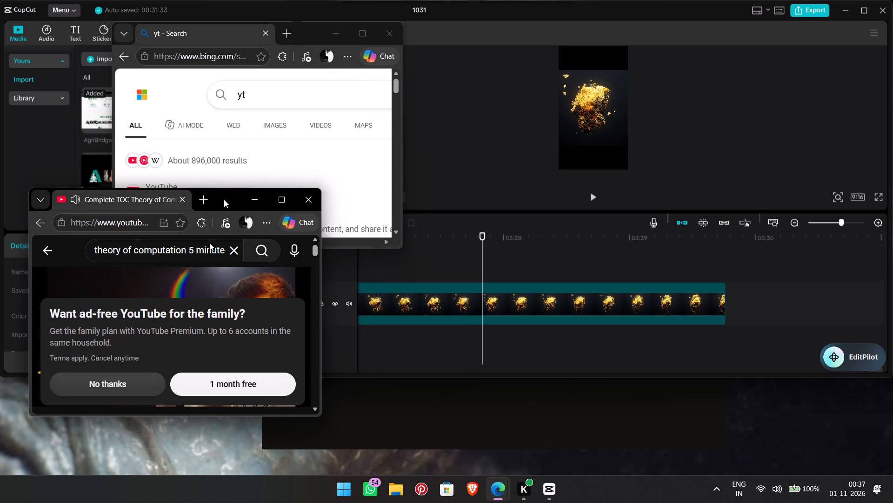
{"action": "left_click_drag", "start_coordinate": [209, 243], "coordinate": [214, 235]}
{"action": "left_click_drag", "start_coordinate": [217, 239], "coordinate": [217, 239]}
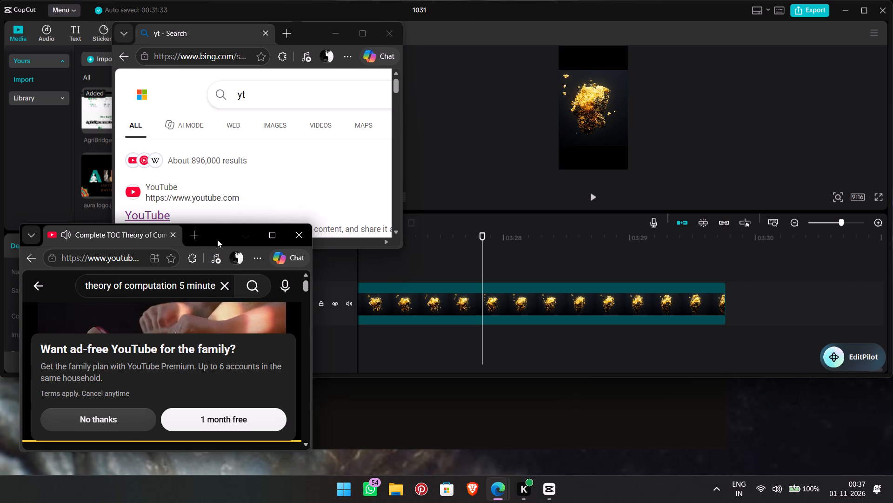
{"action": "left_click_drag", "start_coordinate": [217, 239], "coordinate": [192, 284]}
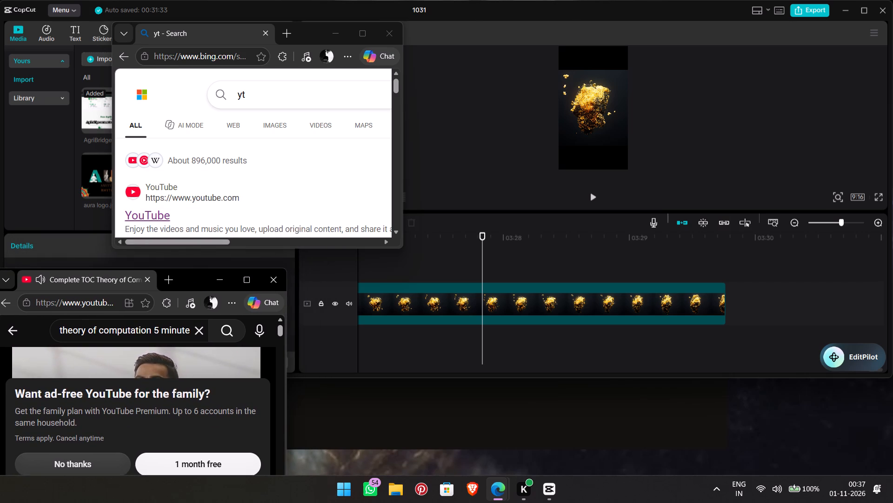
Decline the YouTube Premium family offer and bring the playing video window back in front of the editor.
{"action": "left_click", "coordinate": [87, 463]}
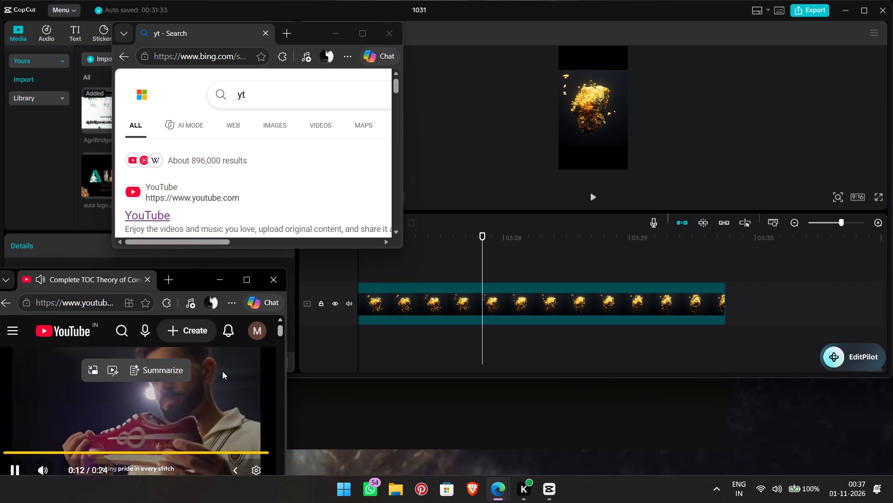
{"action": "left_click", "coordinate": [340, 374]}
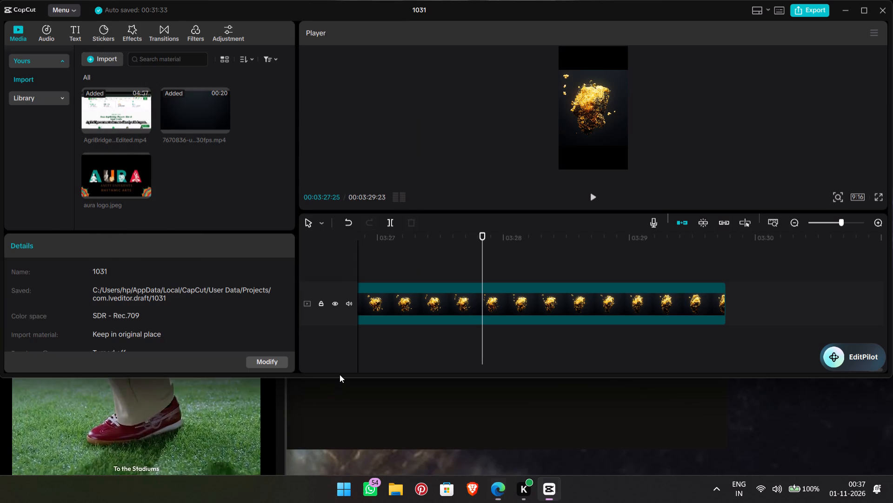
{"action": "left_click", "coordinate": [236, 403]}
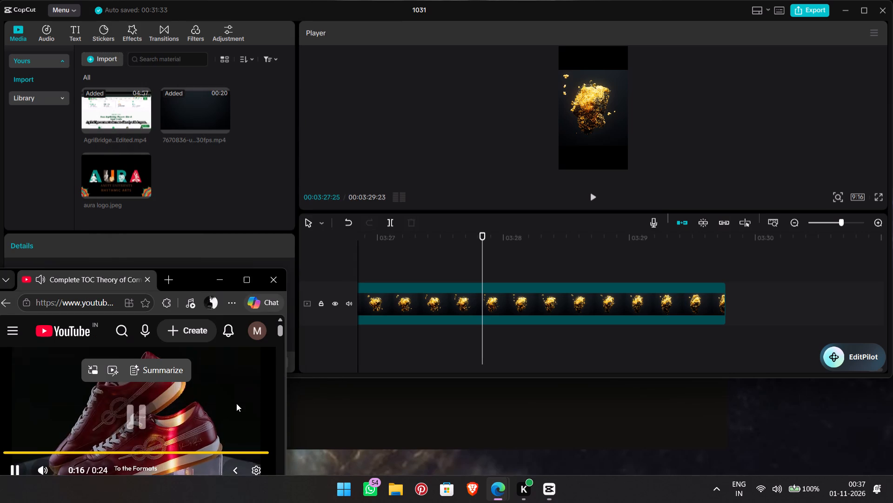
{"action": "left_click", "coordinate": [236, 403]}
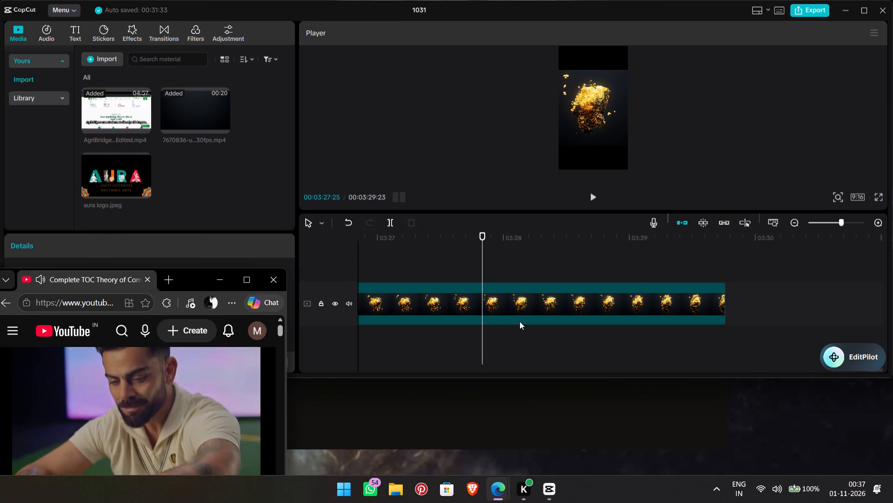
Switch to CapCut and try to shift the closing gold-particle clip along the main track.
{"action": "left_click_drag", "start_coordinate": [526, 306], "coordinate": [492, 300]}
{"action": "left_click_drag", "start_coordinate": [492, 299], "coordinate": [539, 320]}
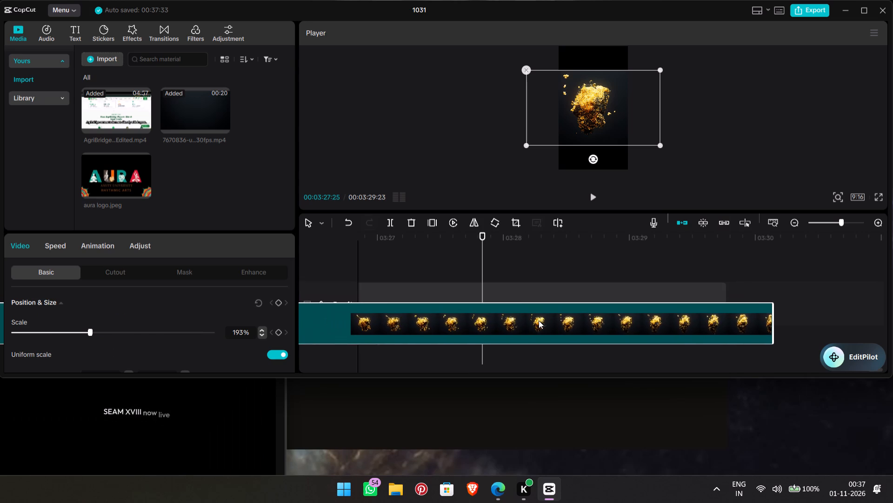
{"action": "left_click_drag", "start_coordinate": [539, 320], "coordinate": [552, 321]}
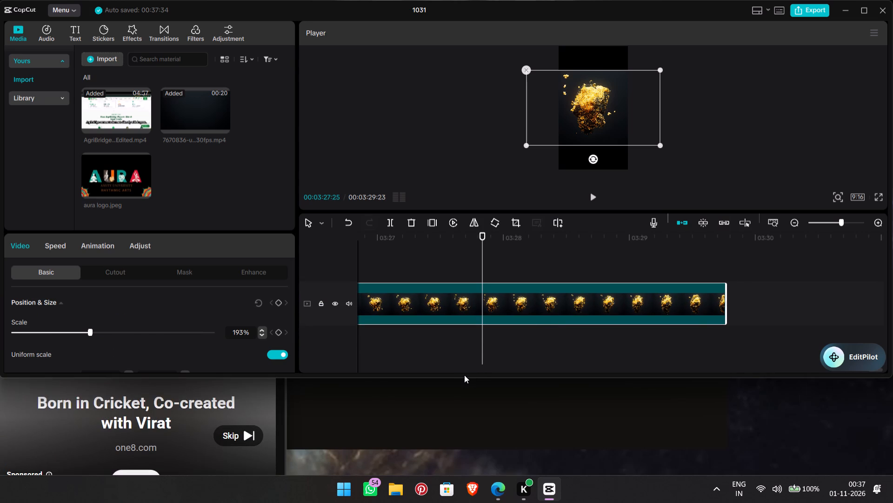
Deselect the closing clip and place the playhead at 00:03:27:23 on the timeline.
{"action": "left_click_drag", "start_coordinate": [464, 376], "coordinate": [471, 356]}
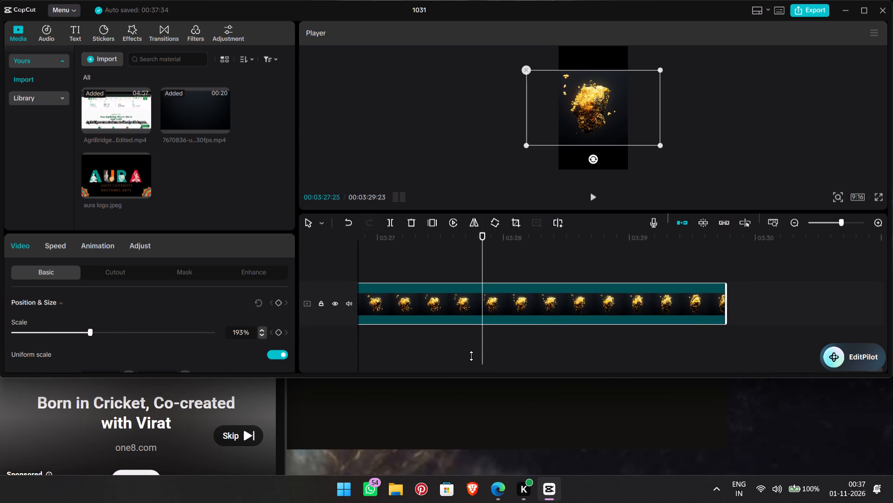
{"action": "left_click_drag", "start_coordinate": [471, 356], "coordinate": [473, 347]}
{"action": "left_click", "coordinate": [473, 347]}
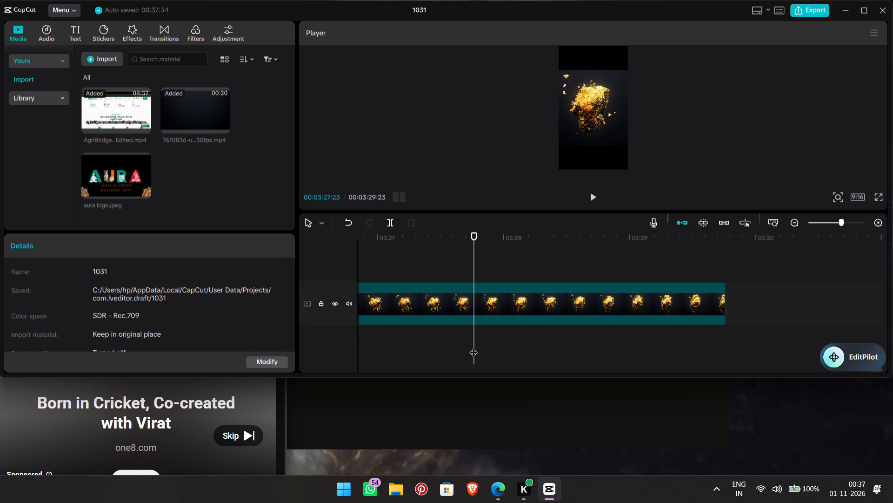
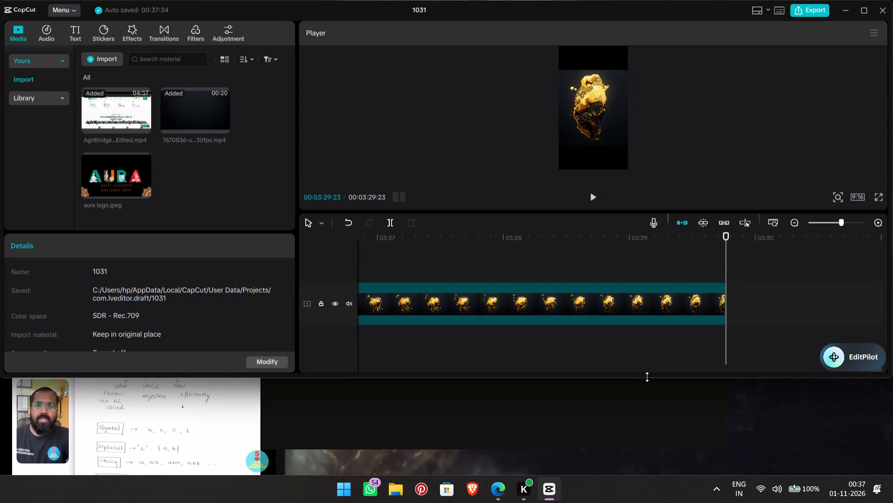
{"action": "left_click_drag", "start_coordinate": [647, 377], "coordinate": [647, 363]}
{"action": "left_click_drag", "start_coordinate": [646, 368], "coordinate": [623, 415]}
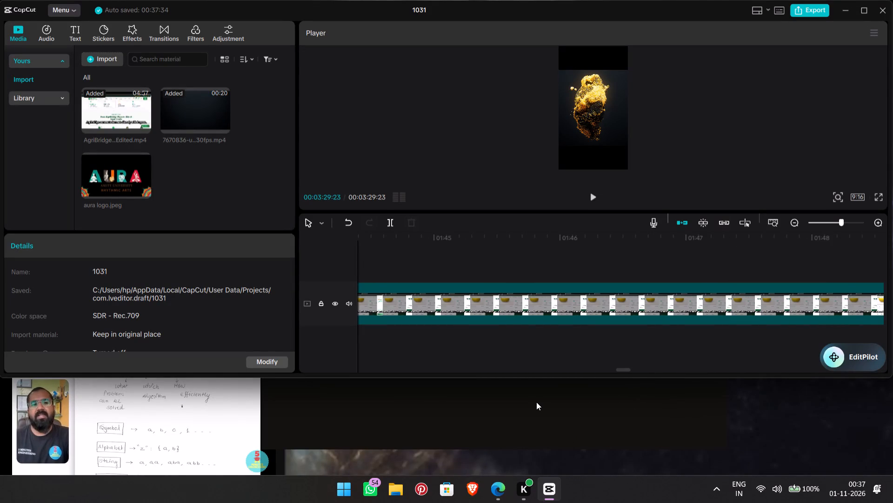
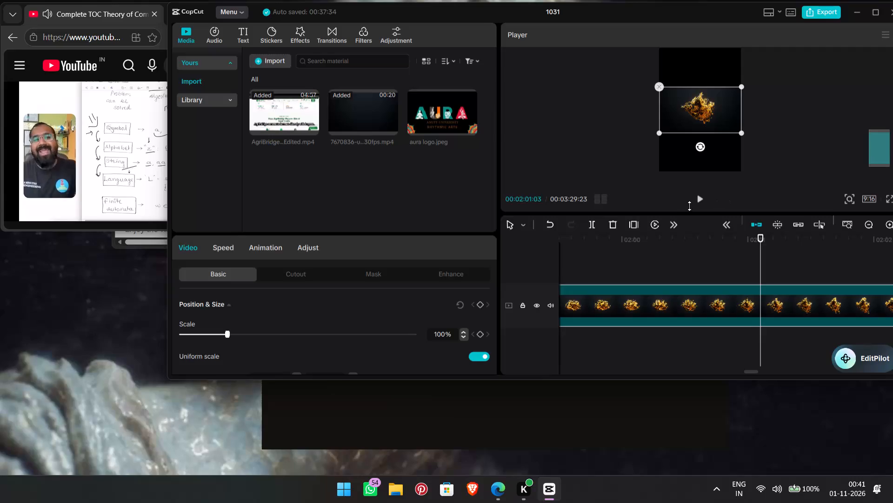
Reverse the first AgriBridge_SIH_Demo_Edited.mp4 clip, at 00:00:00 on the timeline.
{"action": "left_click", "coordinate": [698, 197]}
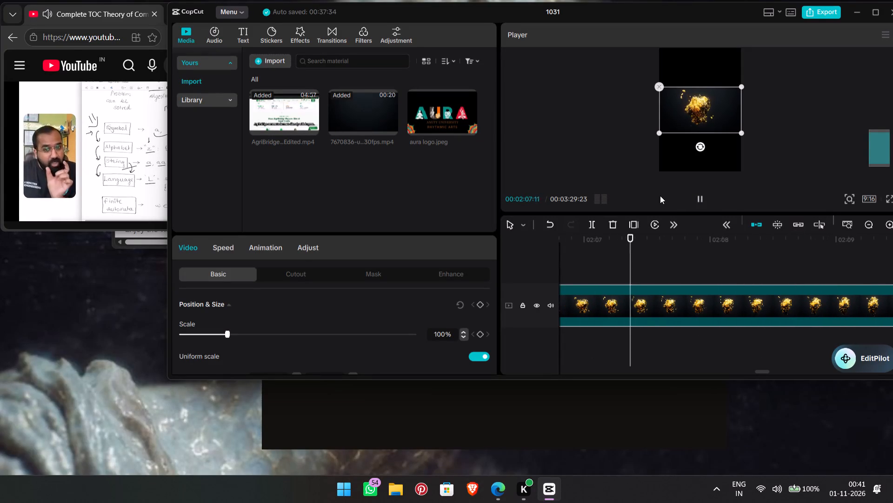
{"action": "left_click_drag", "start_coordinate": [840, 259], "coordinate": [713, 260]}
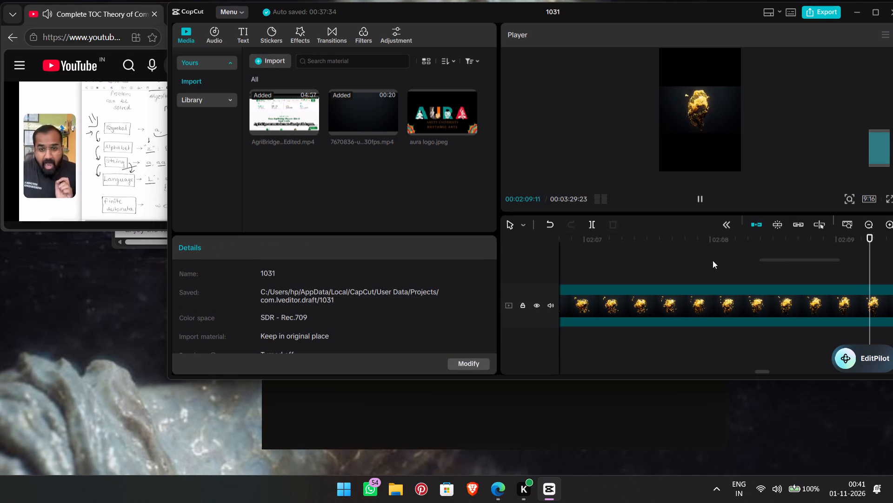
{"action": "left_click_drag", "start_coordinate": [713, 260], "coordinate": [623, 259]}
{"action": "left_click", "coordinate": [581, 259]}
{"action": "left_click_drag", "start_coordinate": [581, 259], "coordinate": [340, 305]}
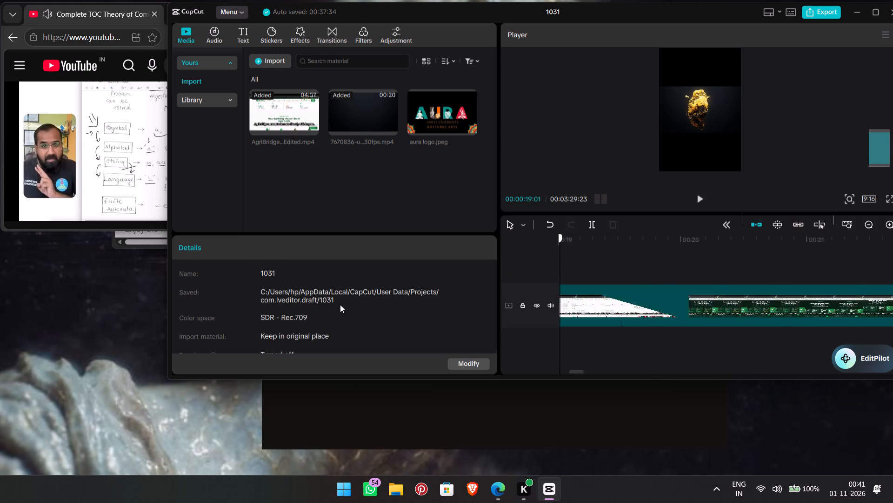
{"action": "left_click_drag", "start_coordinate": [340, 305], "coordinate": [317, 311]}
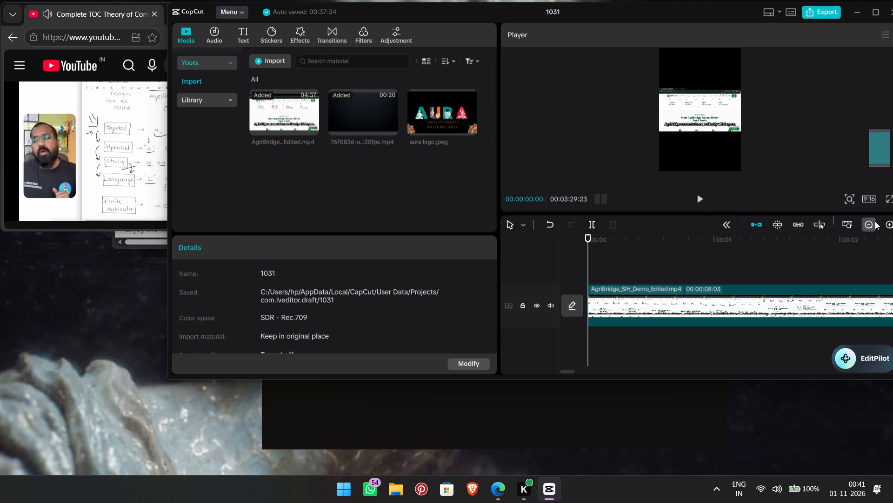
{"action": "left_click", "coordinate": [794, 301]}
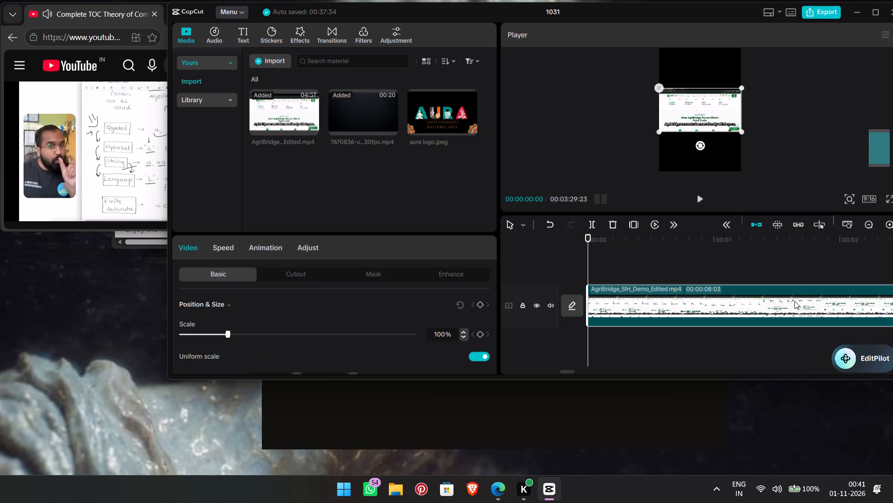
{"action": "right_click", "coordinate": [794, 301]}
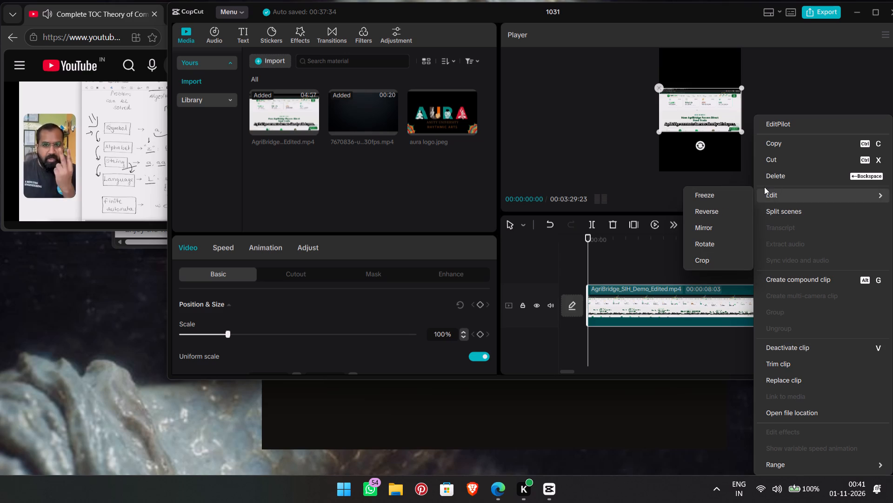
{"action": "double_click", "coordinate": [732, 217]}
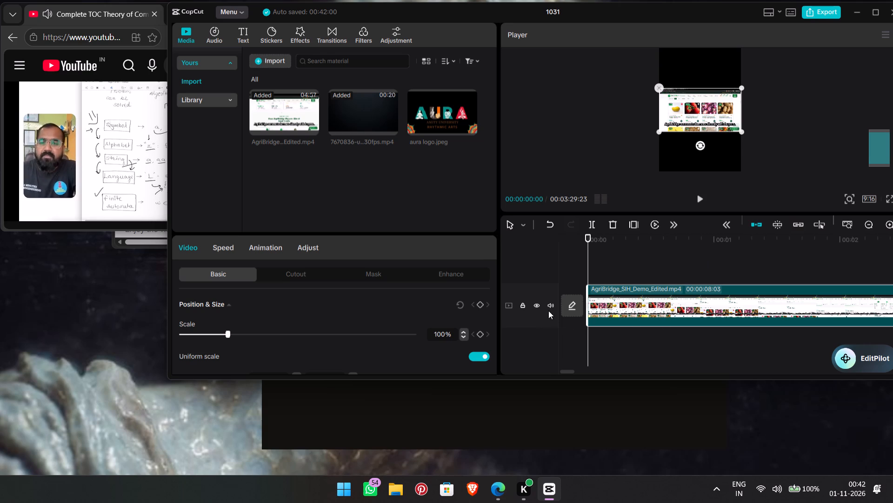
Play the reversed opening clip from the start and mute the main video track.
{"action": "left_click", "coordinate": [699, 204]}
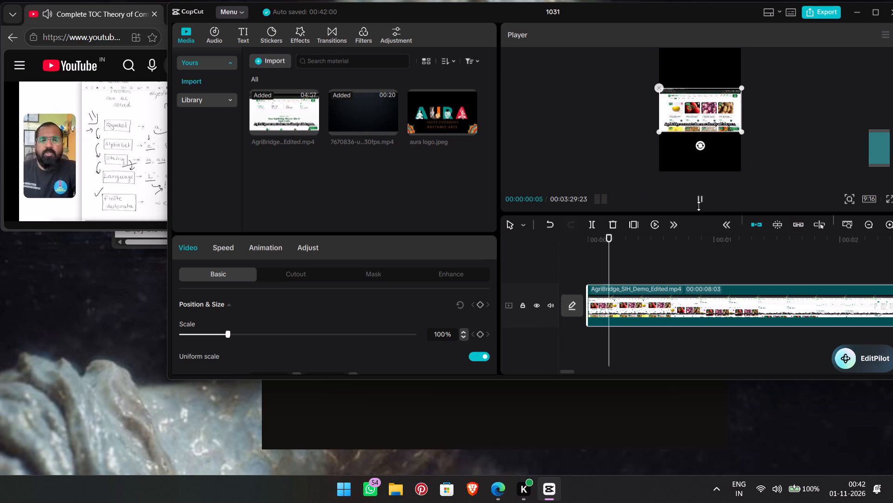
{"action": "left_click", "coordinate": [549, 306]}
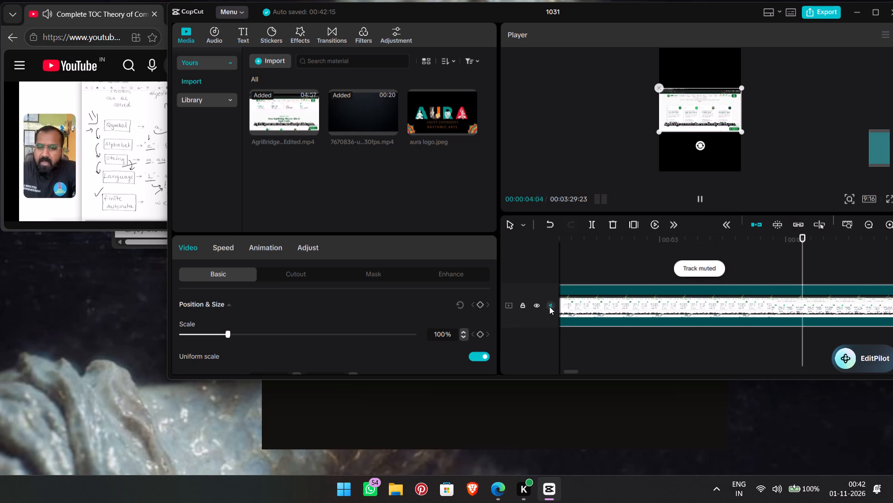
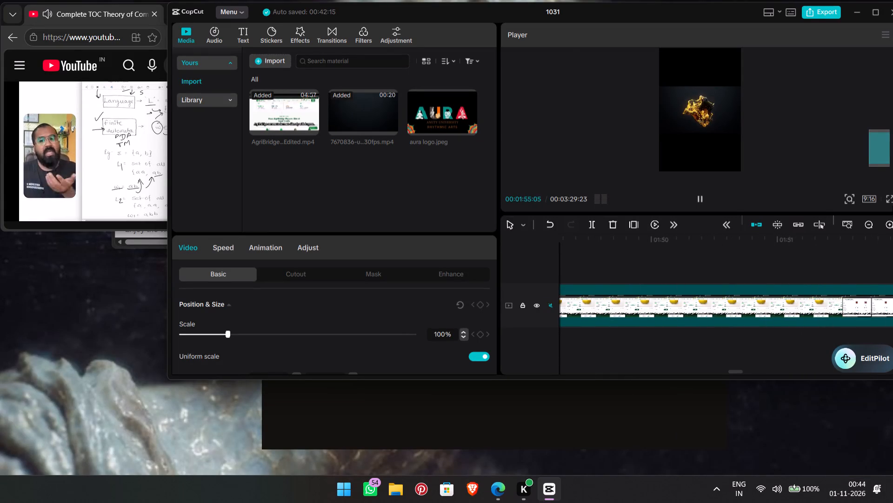
Stop the timeline preview and place the playhead at 00:01:50:16 on the main video track.
{"action": "left_click", "coordinate": [719, 272]}
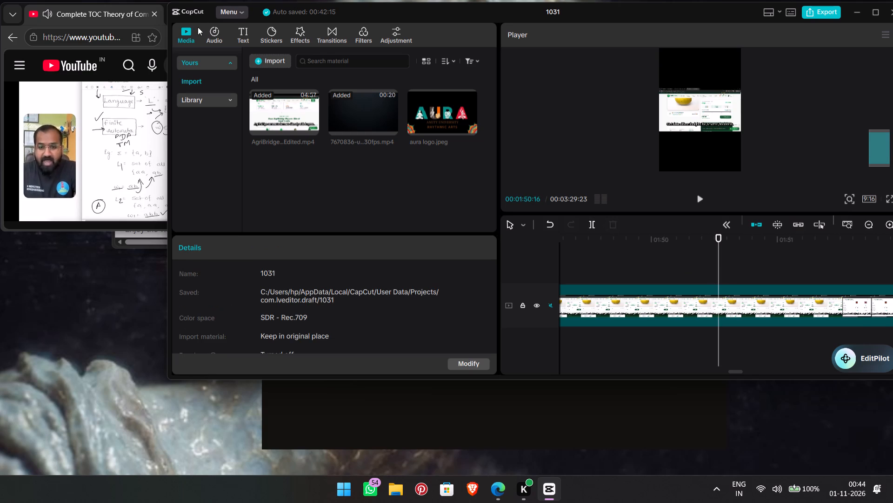
Switch to the browser window playing the Complete TOC video on YouTube.
{"action": "left_click", "coordinate": [138, 20]}
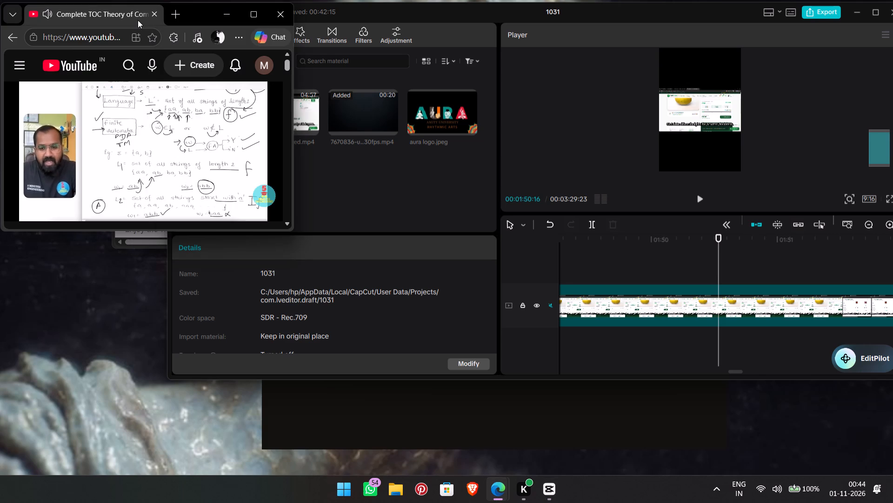